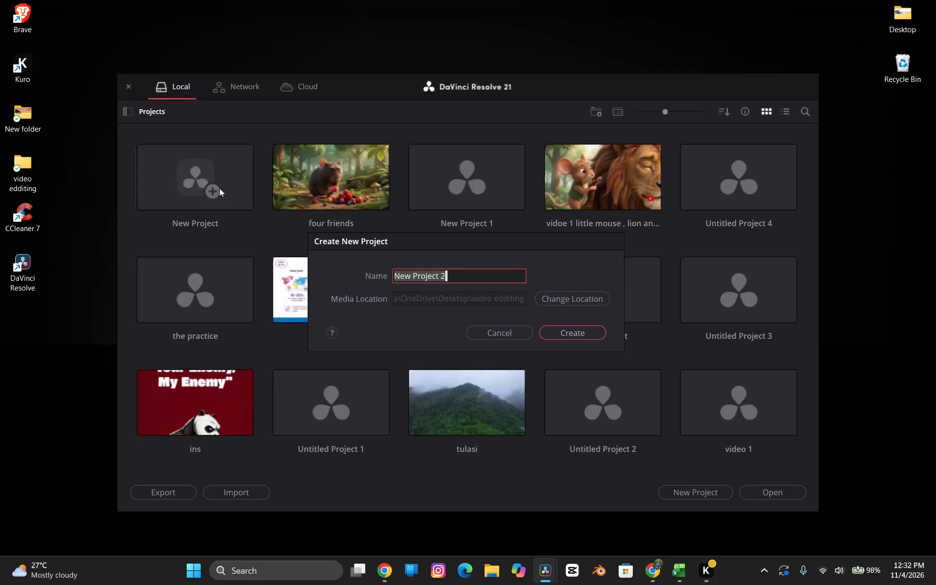
Name the new project "the lion and the rabbit" and create it in the existing media location.
type("thi\\")
key("BackSpace")
type("e lion and")
key("space")
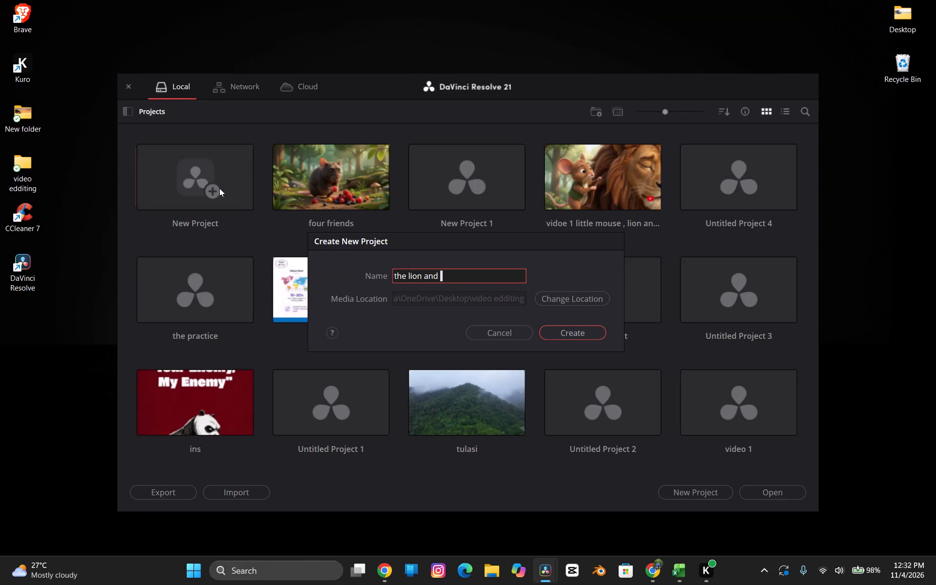
type("the rabbit")
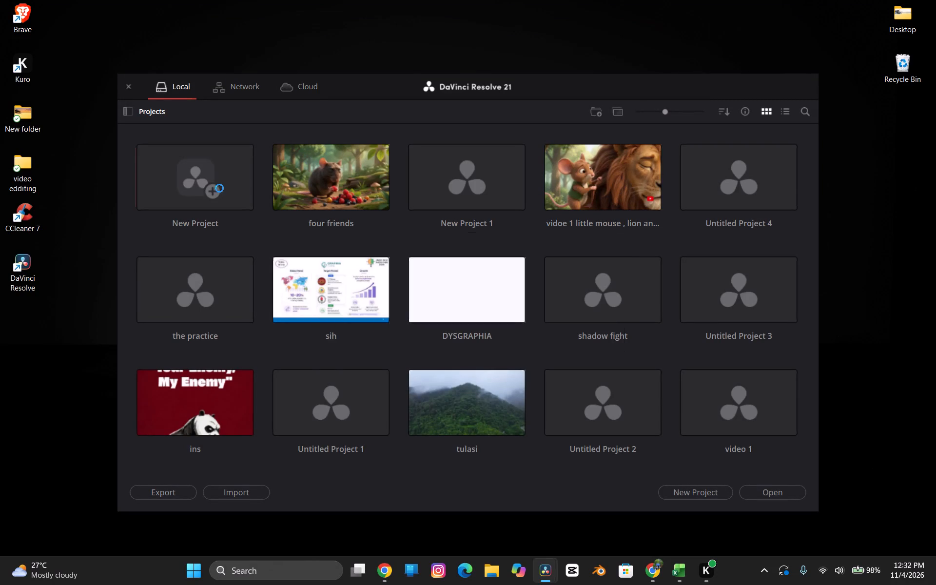
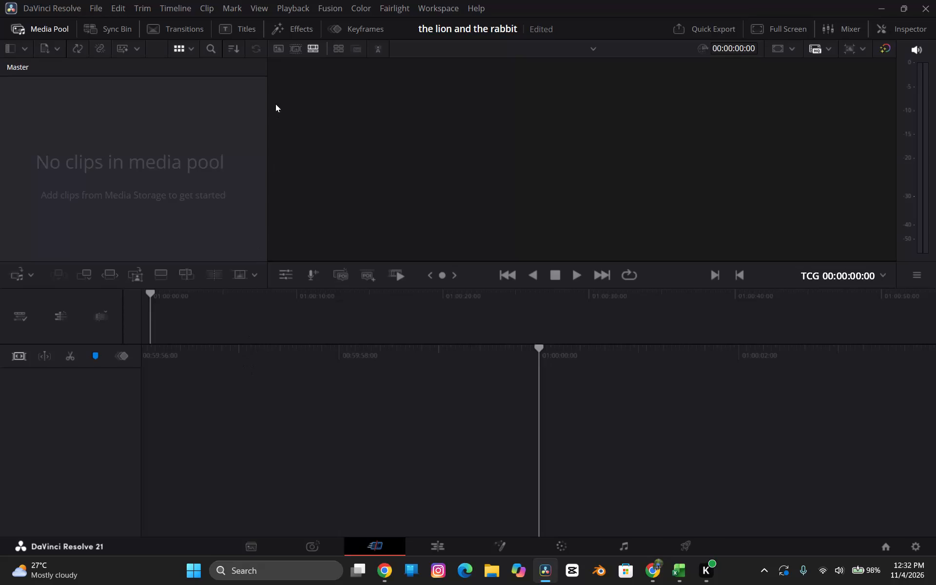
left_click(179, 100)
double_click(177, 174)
left_click(500, 584)
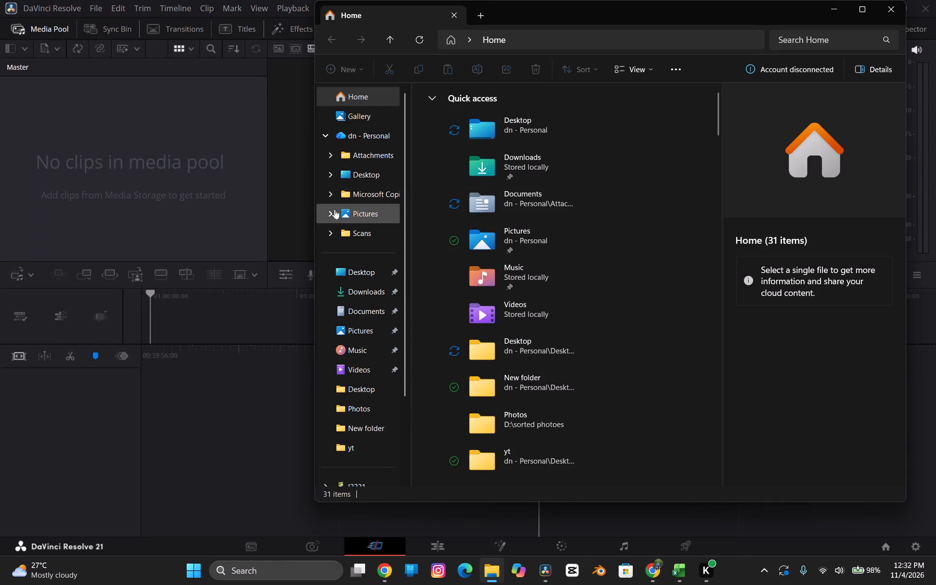
double_click(375, 297)
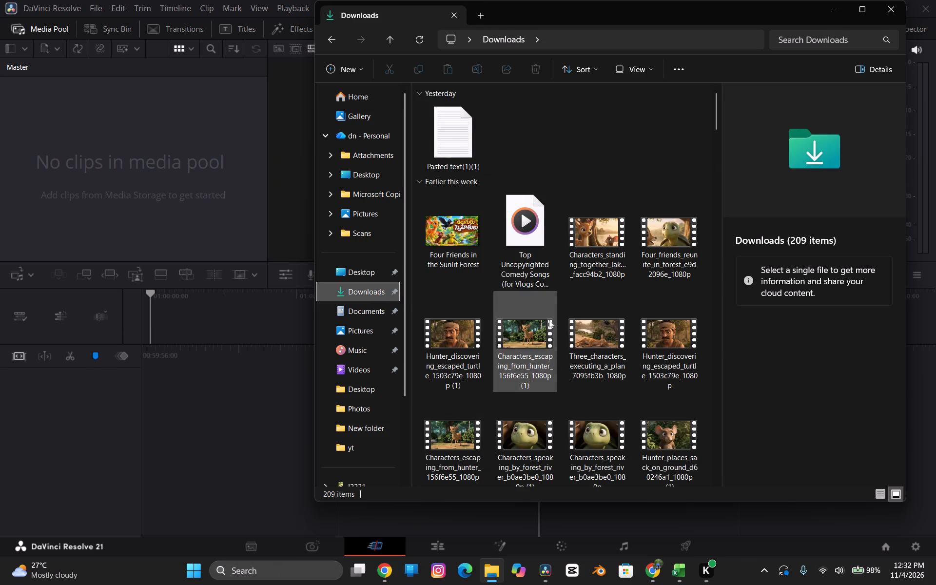
scroll(503, 281, "down", 4)
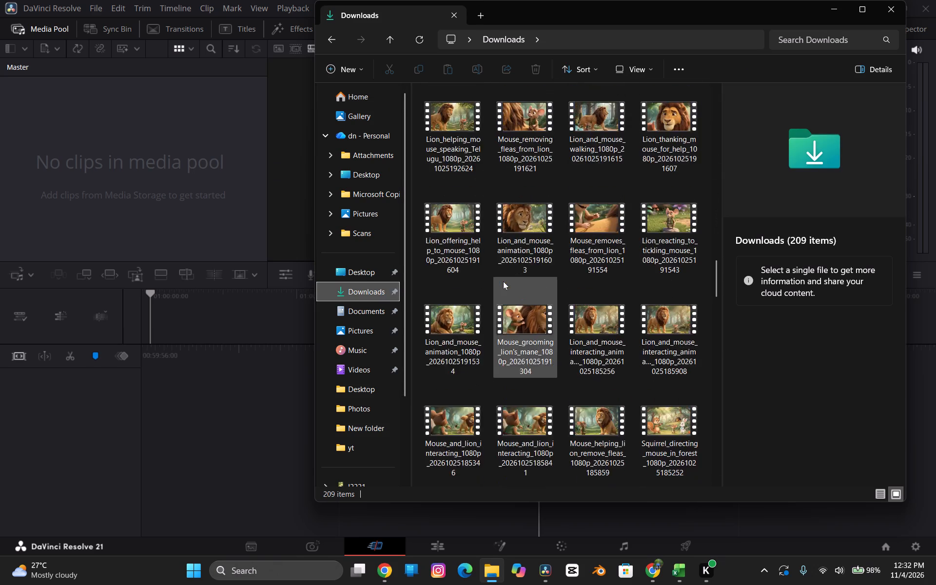
scroll(503, 281, "down", 7)
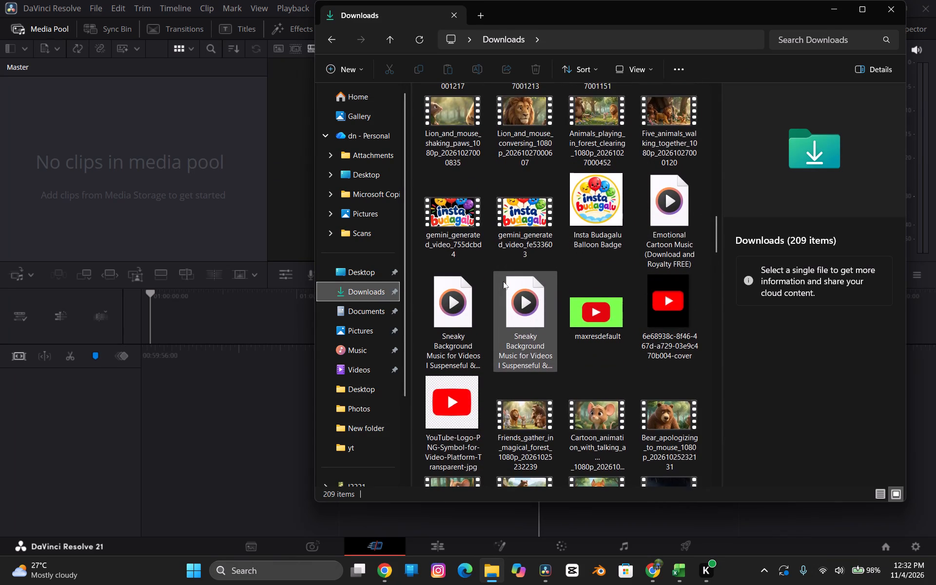
scroll(503, 281, "down", 1)
right_click(438, 211)
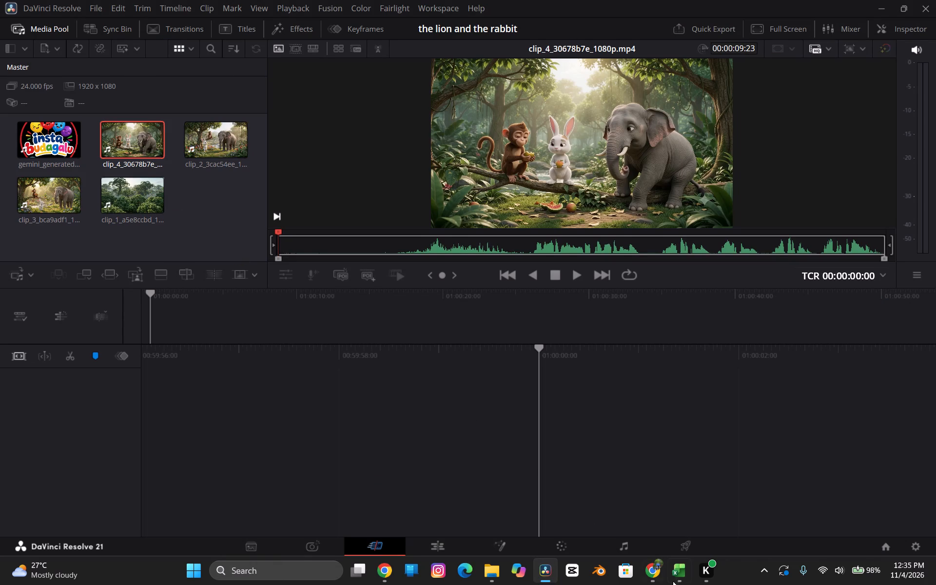
Return to Chrome's recent downloads and import clip_5_da61b3dc_1080p.mp4 into the DaVinci Resolve media pool.
left_click(656, 575)
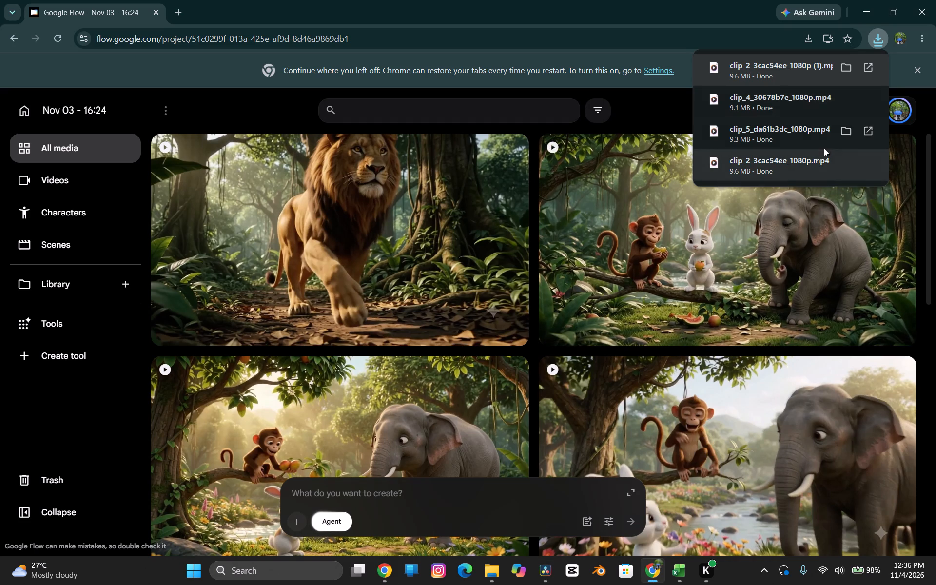
left_click_drag(818, 143, 546, 578)
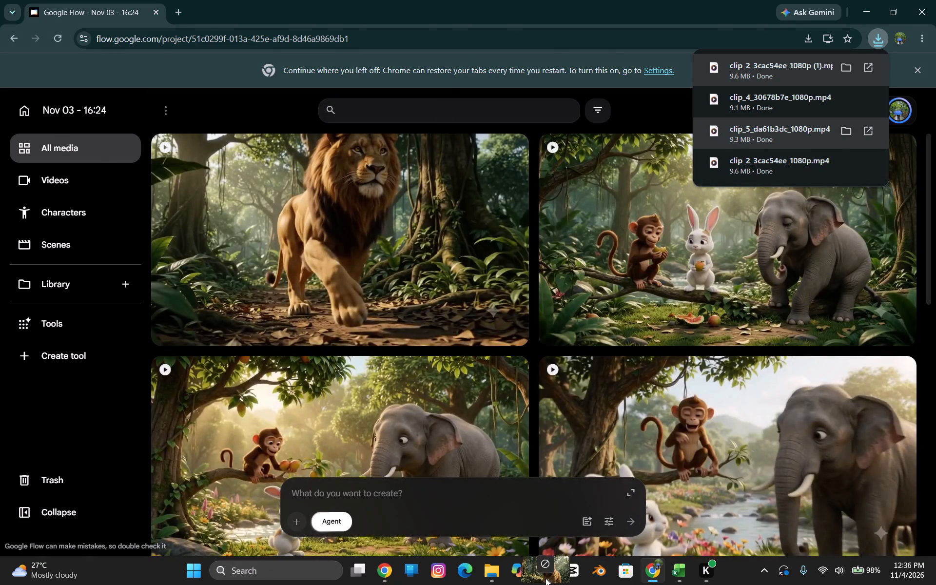
left_click_drag(546, 578, 202, 204)
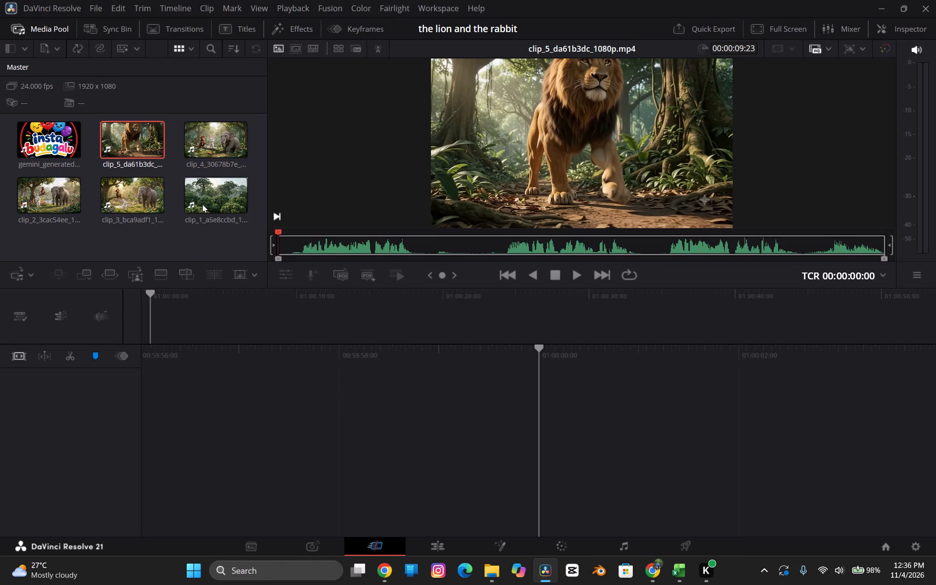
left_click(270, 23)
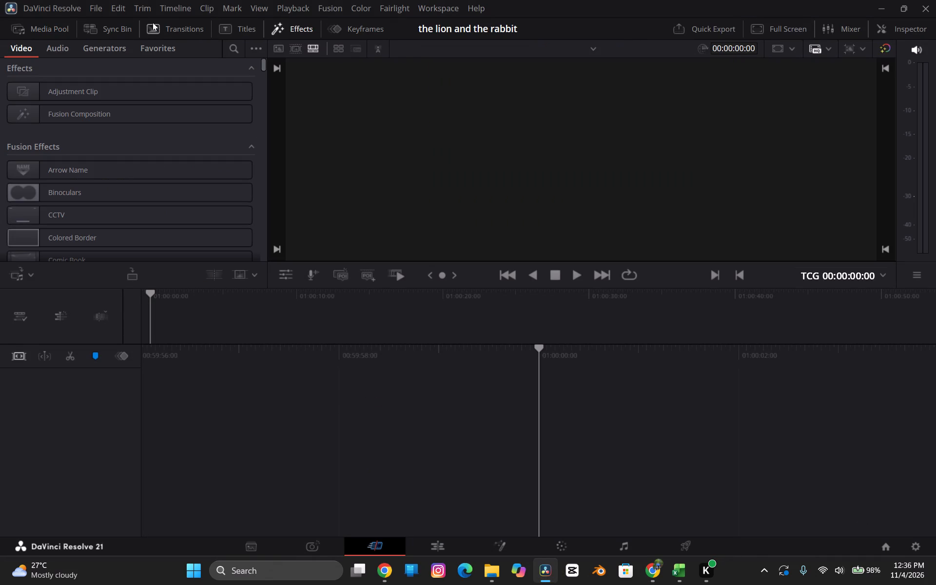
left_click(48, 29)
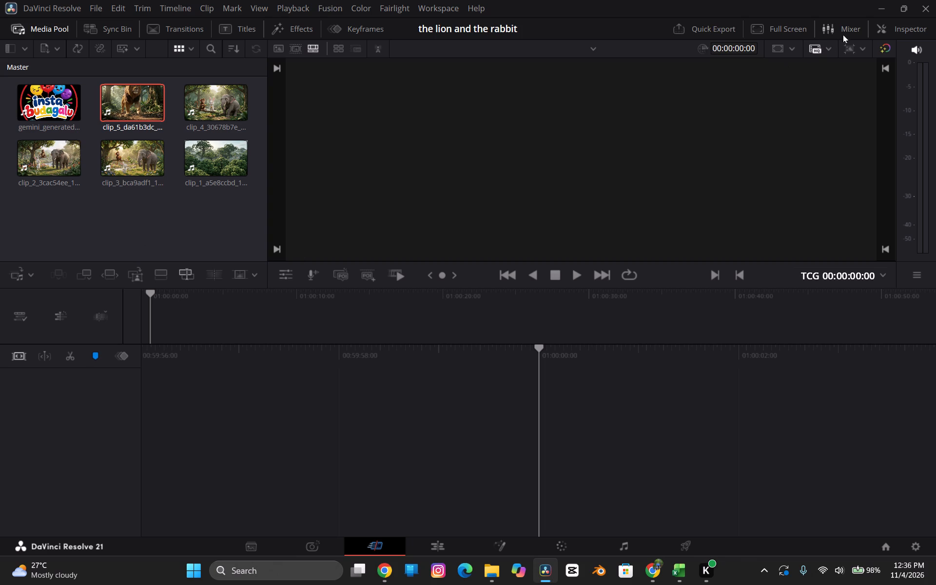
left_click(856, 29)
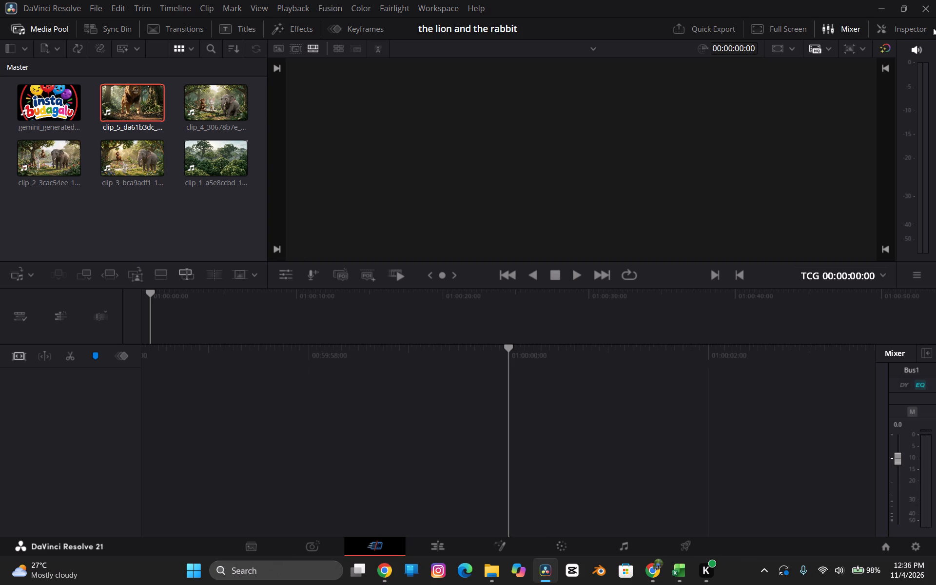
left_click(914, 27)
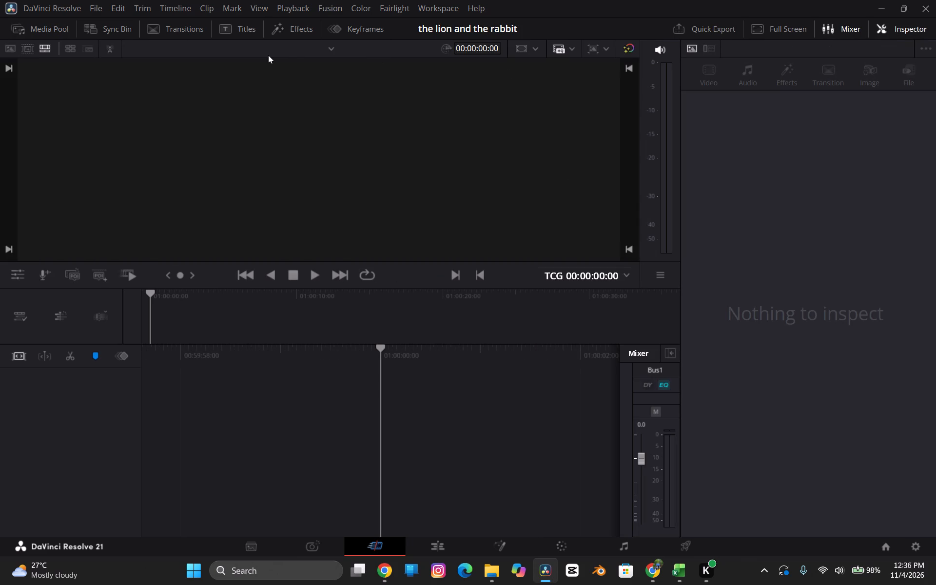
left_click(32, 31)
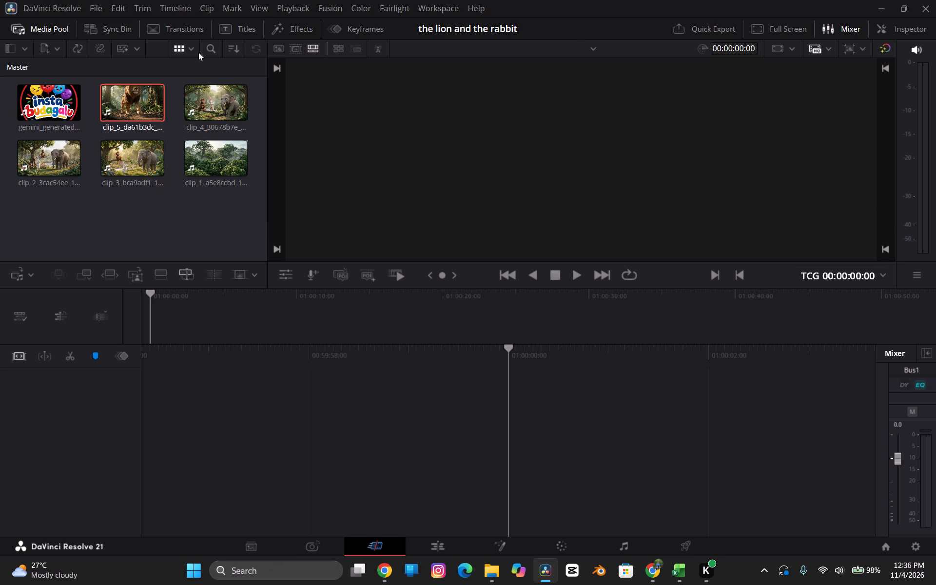
Create a timeline by placing the gemini_generated intro video from the media pool as its first clip.
left_click_drag(68, 114, 338, 414)
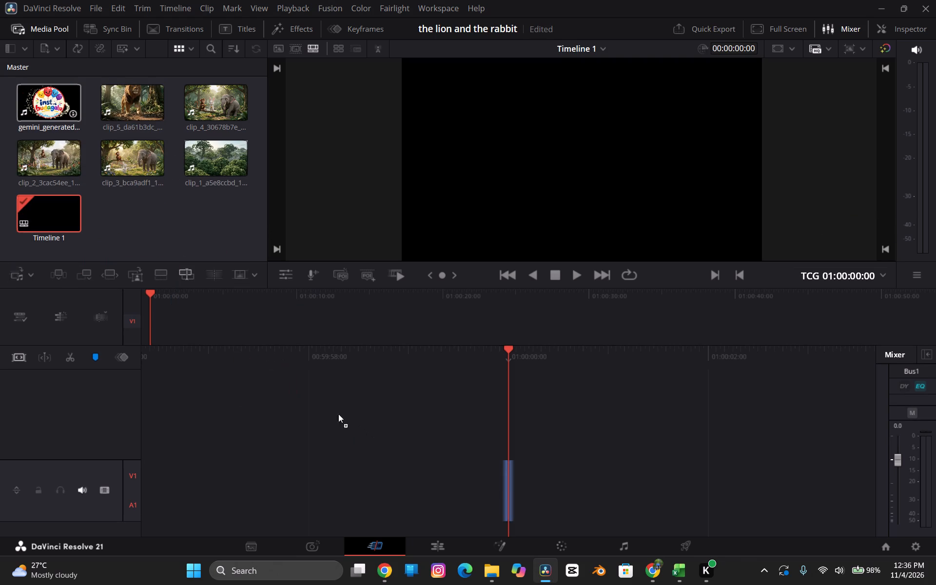
left_click_drag(338, 414, 306, 451)
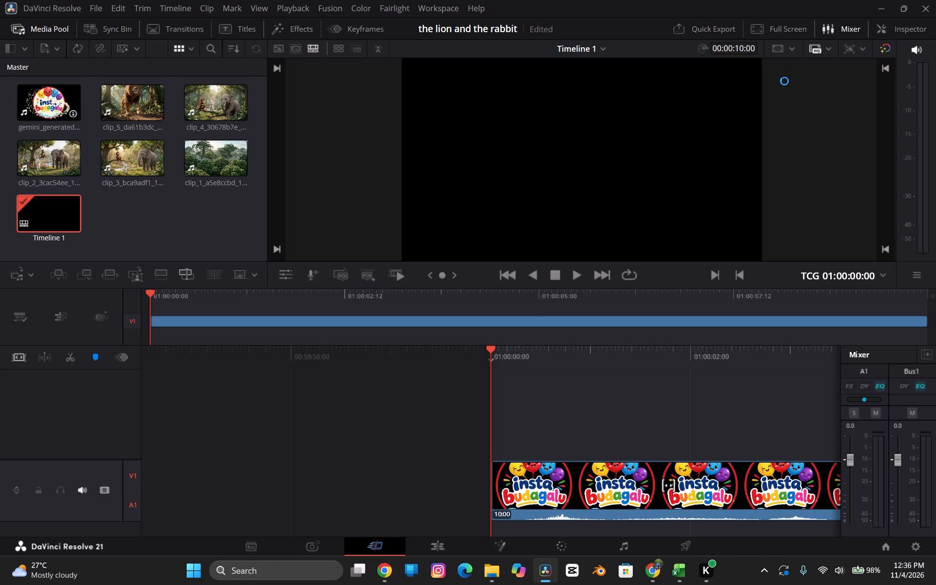
Look over the timeline's Inspector settings, hide the audio mixer, and bring back the media pool at a slightly narrower width.
left_click(911, 30)
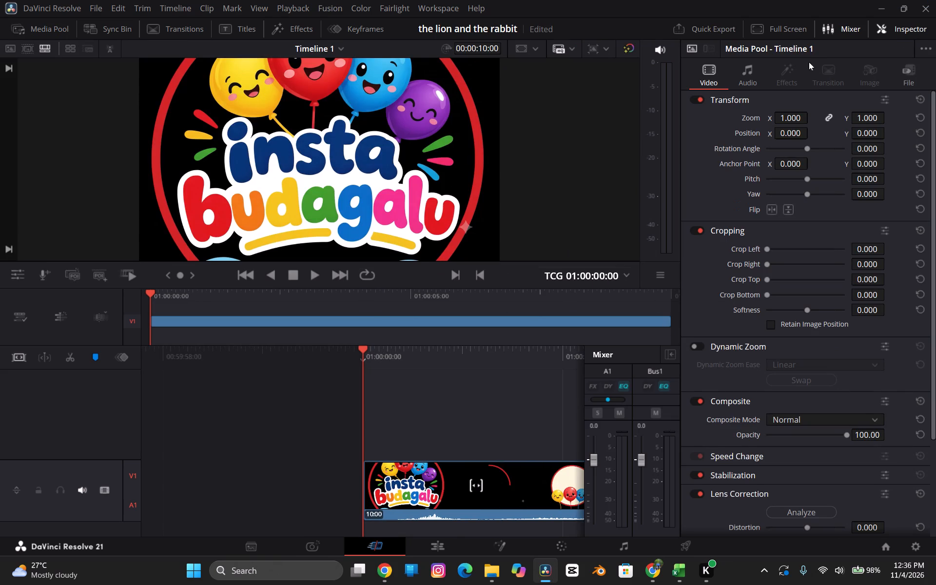
left_click(845, 21)
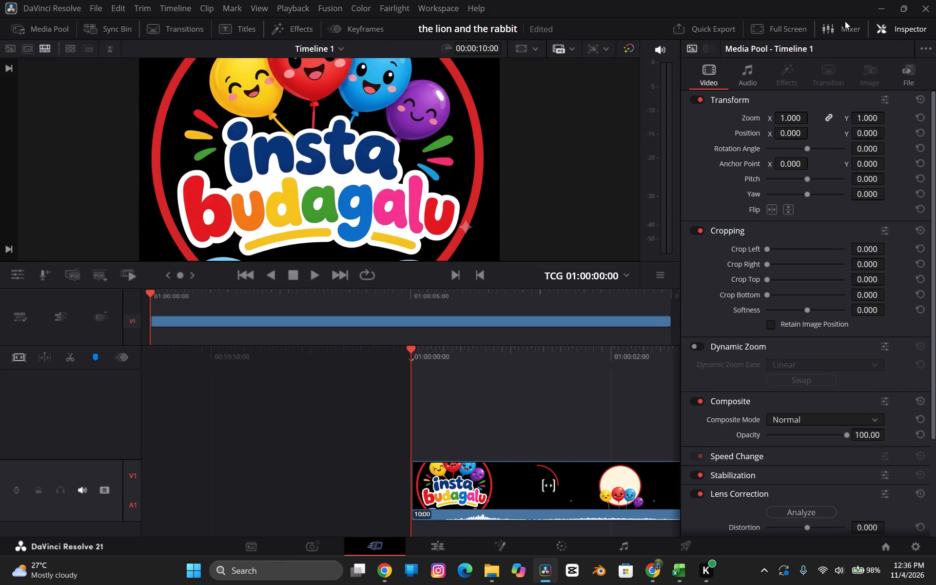
left_click(855, 24)
left_click(855, 24)
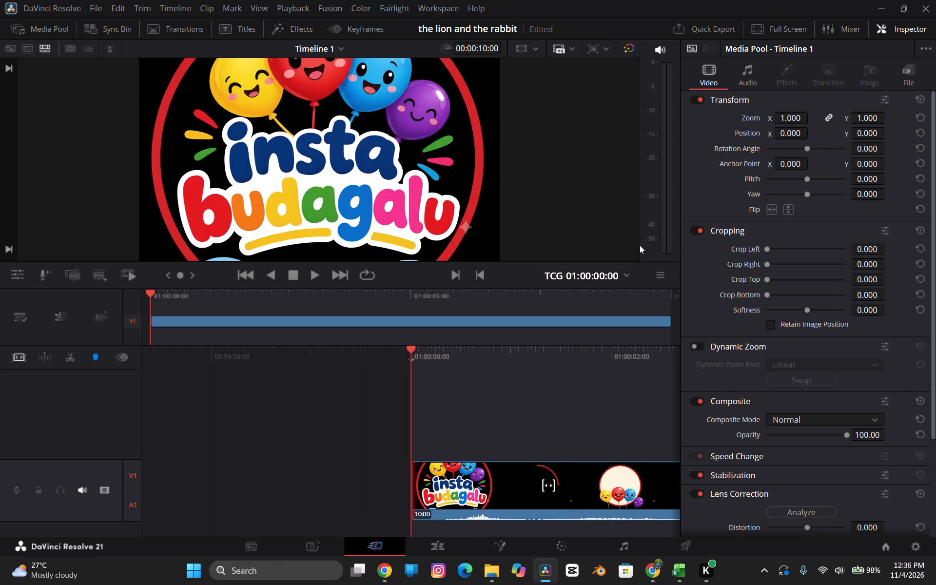
left_click(45, 30)
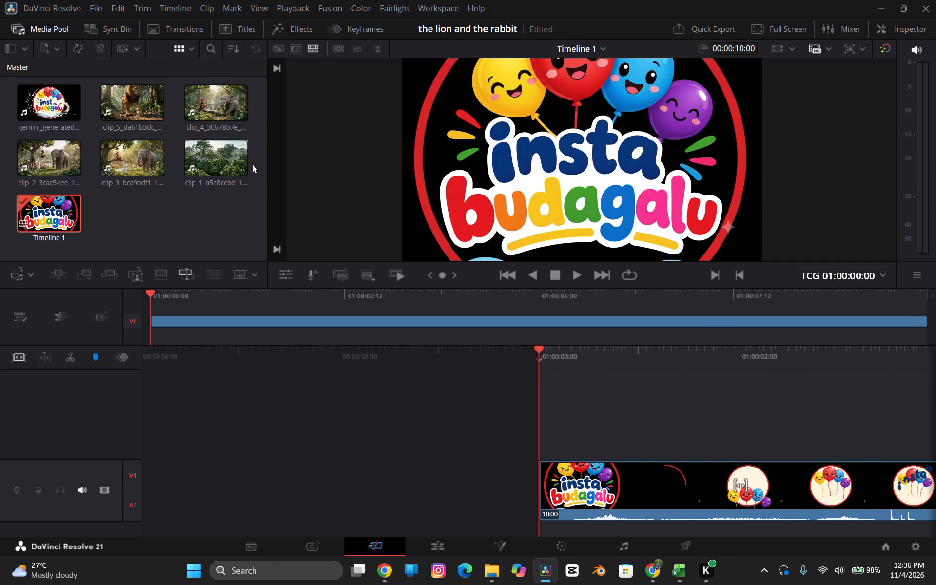
left_click_drag(267, 168, 188, 174)
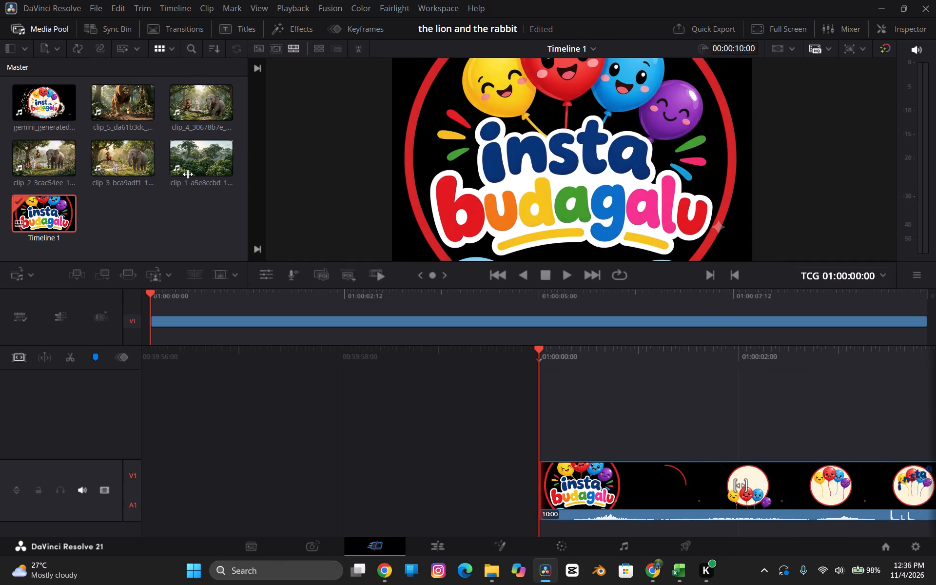
left_click_drag(188, 174, 172, 174)
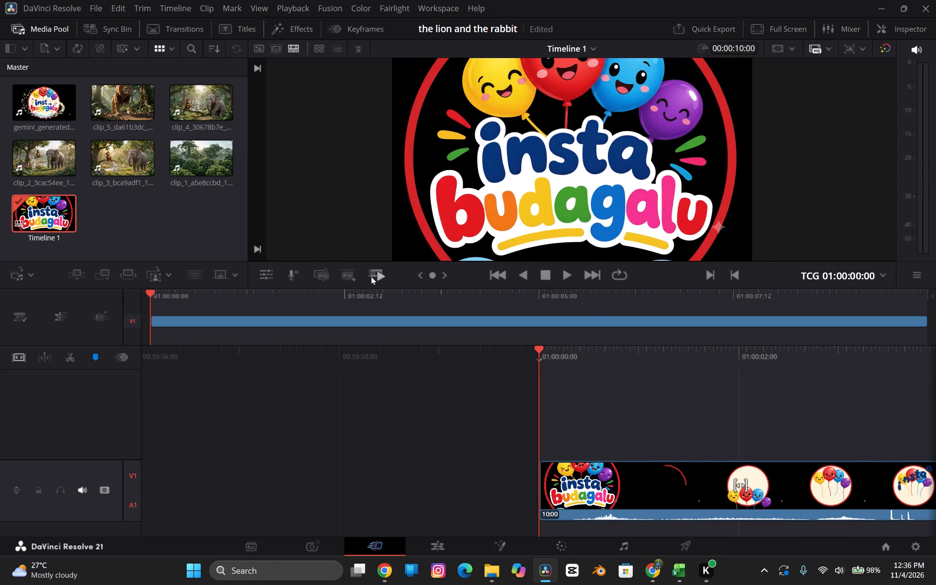
Switch to the Edit page.
left_click(434, 540)
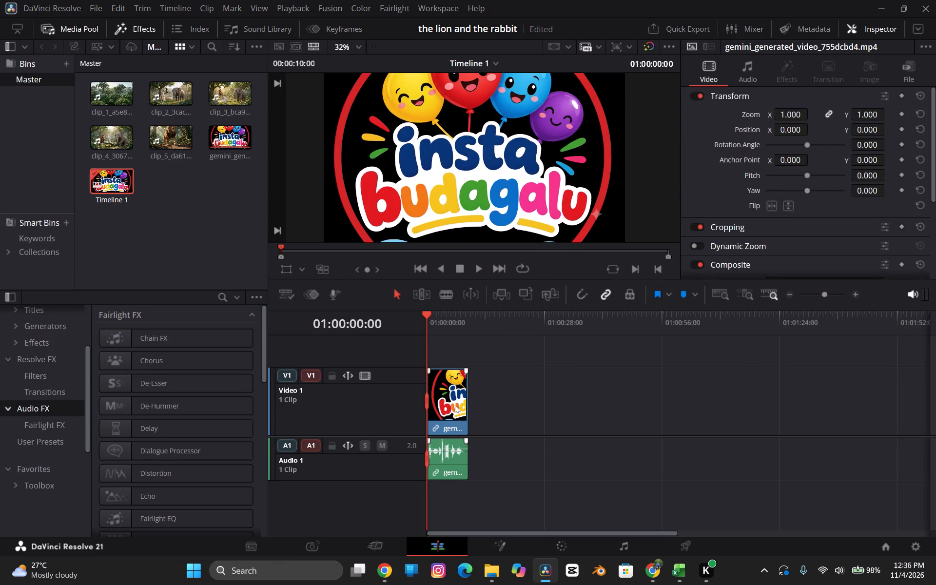
Play the intro clip through on the timeline while trying the mute of the Audio 1 track.
key("space")
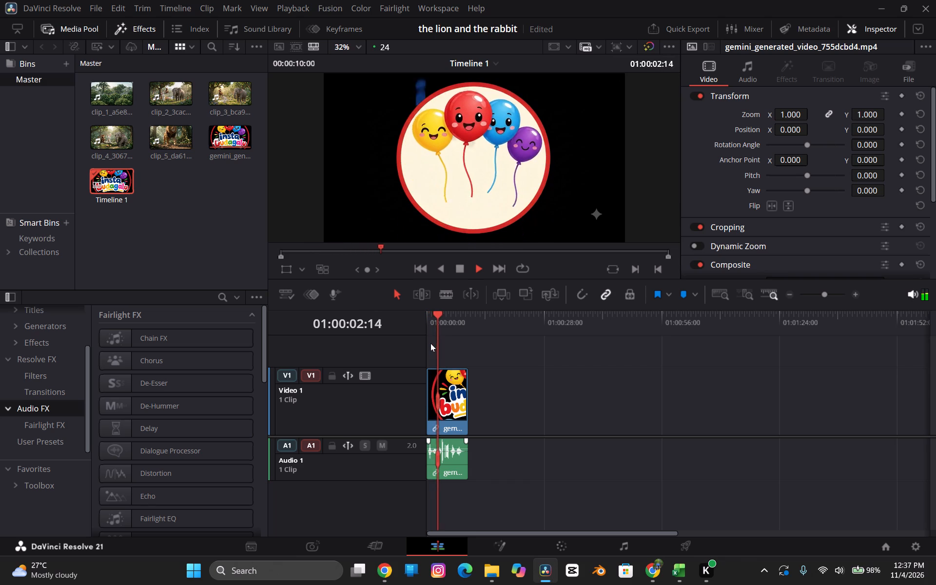
left_click_drag(375, 441, 382, 443)
left_click(382, 443)
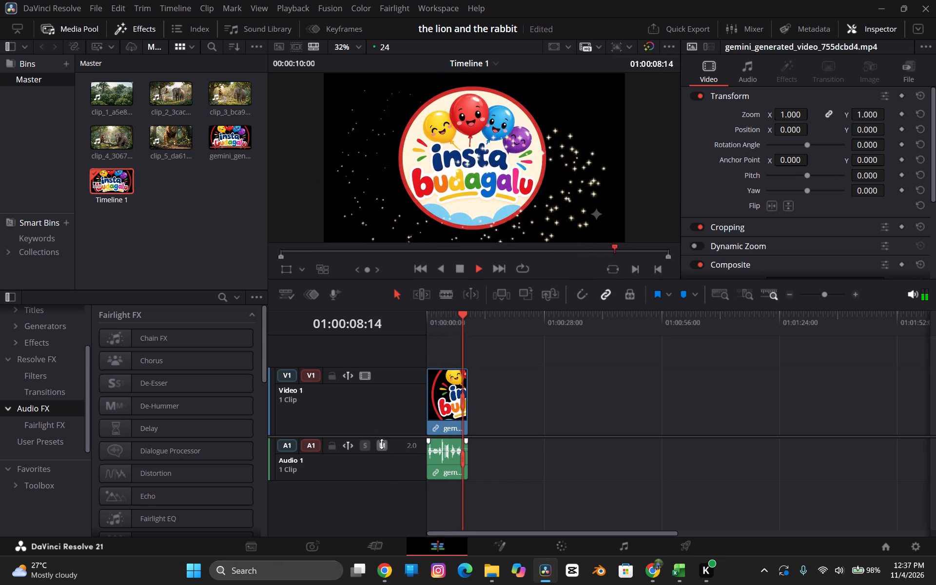
left_click(382, 445)
left_click(382, 445)
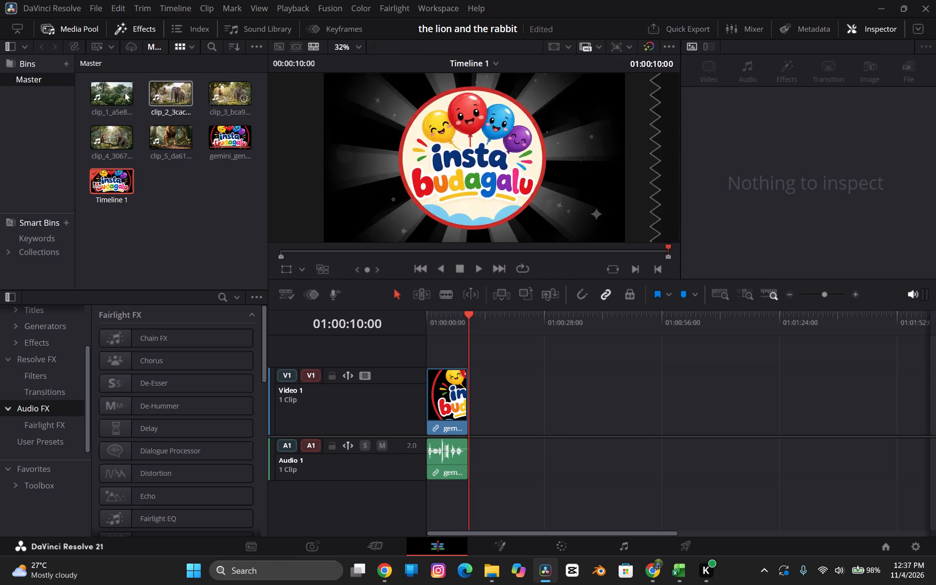
Add clip 1 to Video 1 after the intro and delete the gap between the two clips.
left_click_drag(118, 89, 478, 403)
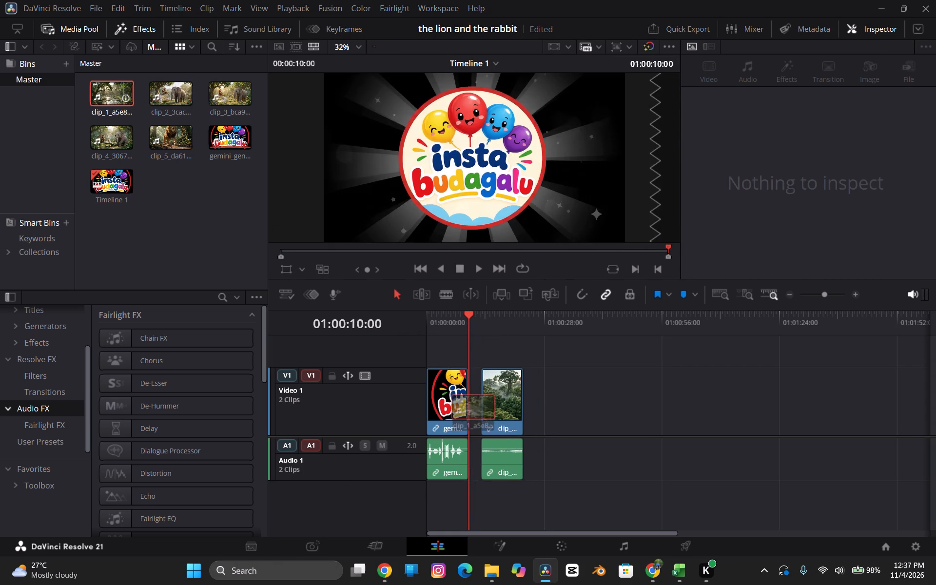
left_click_drag(478, 403, 515, 409)
left_click(489, 400)
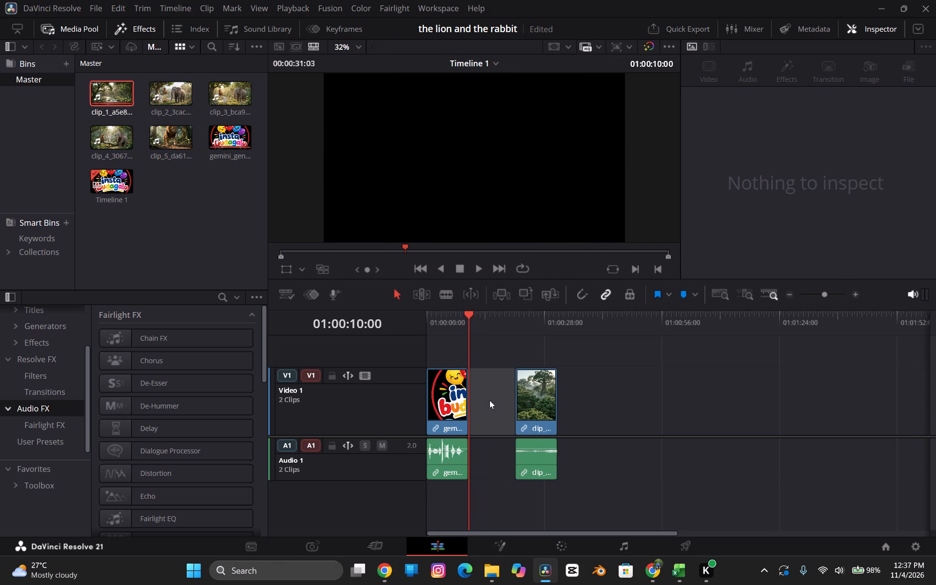
key("BackSpace")
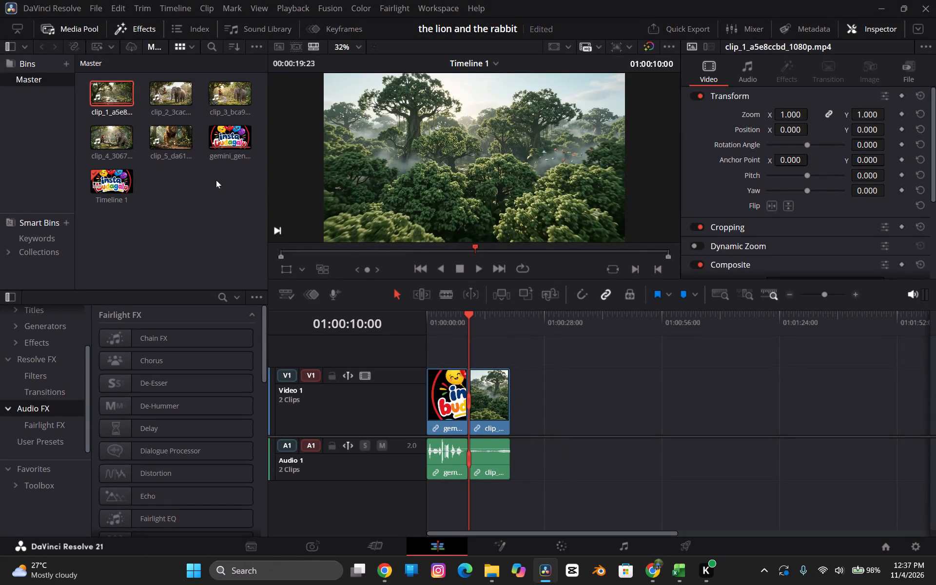
Add clip 2 to Video 1 after clip 1 and delete the gap between the two clips.
left_click_drag(165, 89, 584, 405)
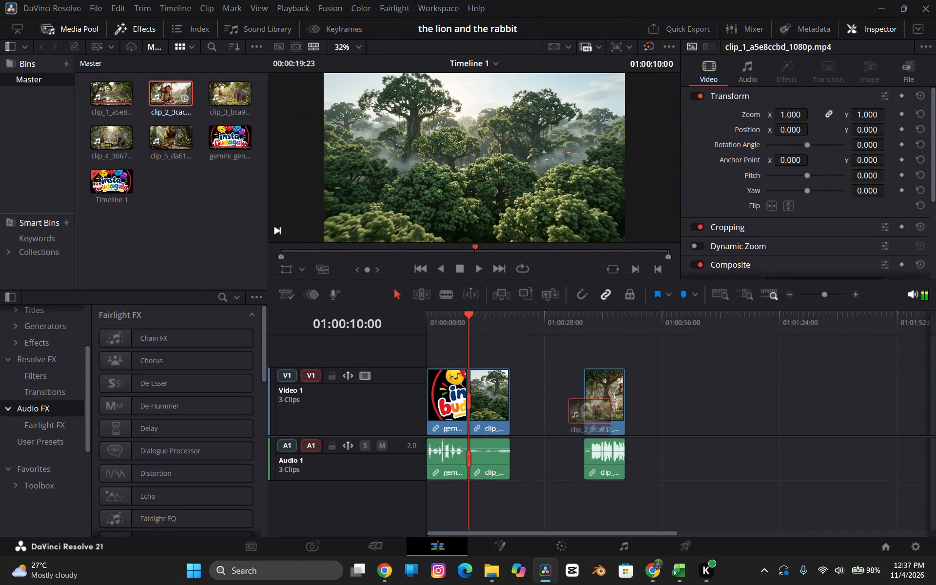
left_click_drag(584, 405, 584, 404)
key("BackSpace")
left_click(573, 402)
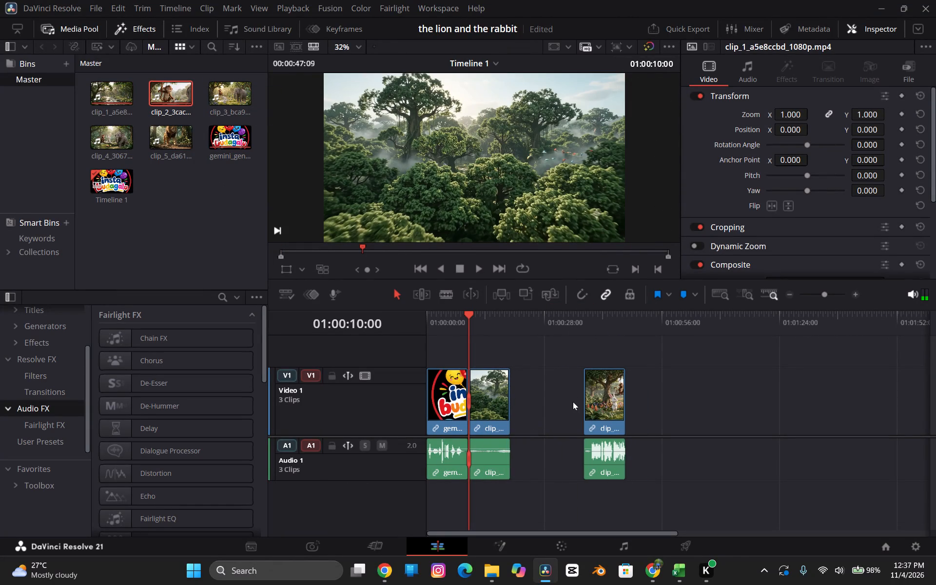
key("BackSpace")
left_click(573, 402)
key("BackSpace")
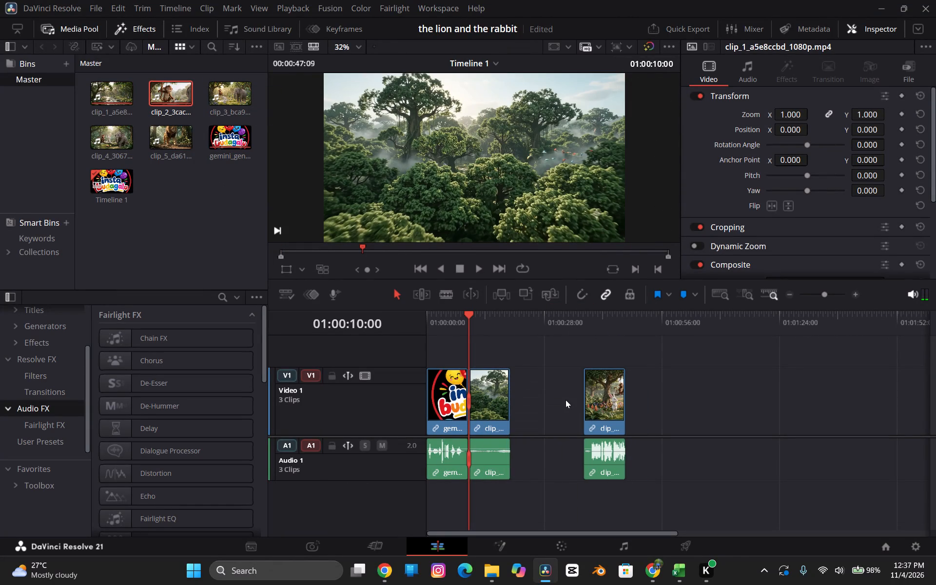
left_click(560, 397)
left_click(560, 397)
key("BackSpace")
left_click(560, 397)
key("BackSpace")
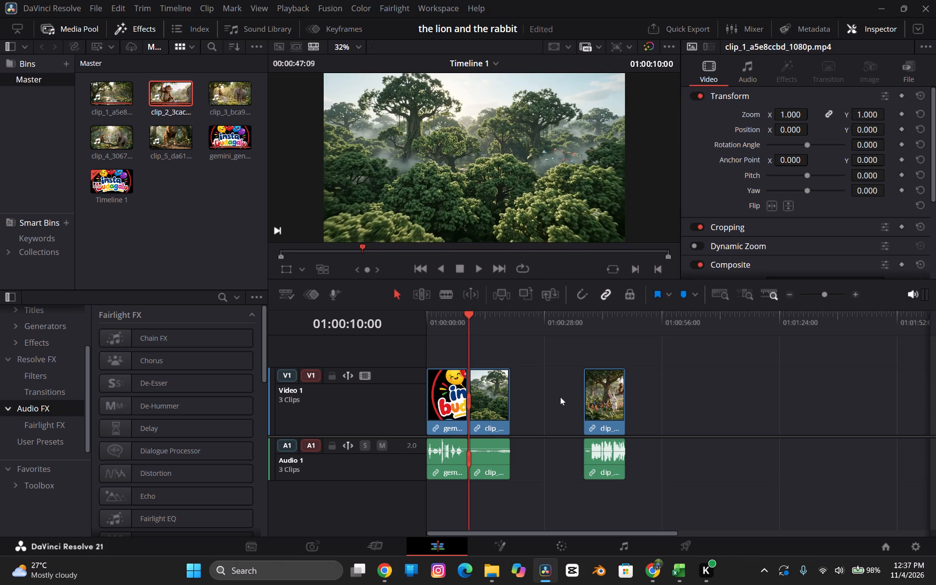
left_click(560, 397)
key("BackSpace")
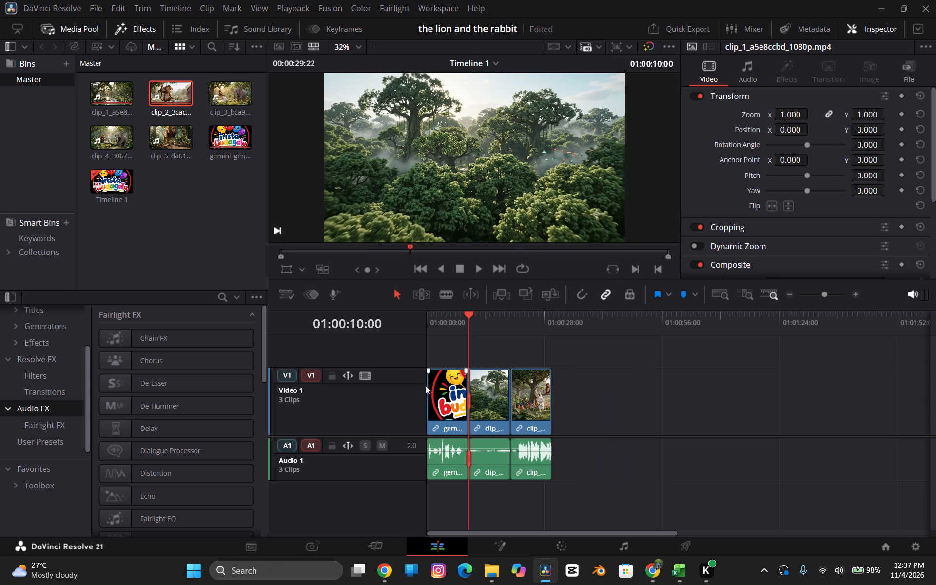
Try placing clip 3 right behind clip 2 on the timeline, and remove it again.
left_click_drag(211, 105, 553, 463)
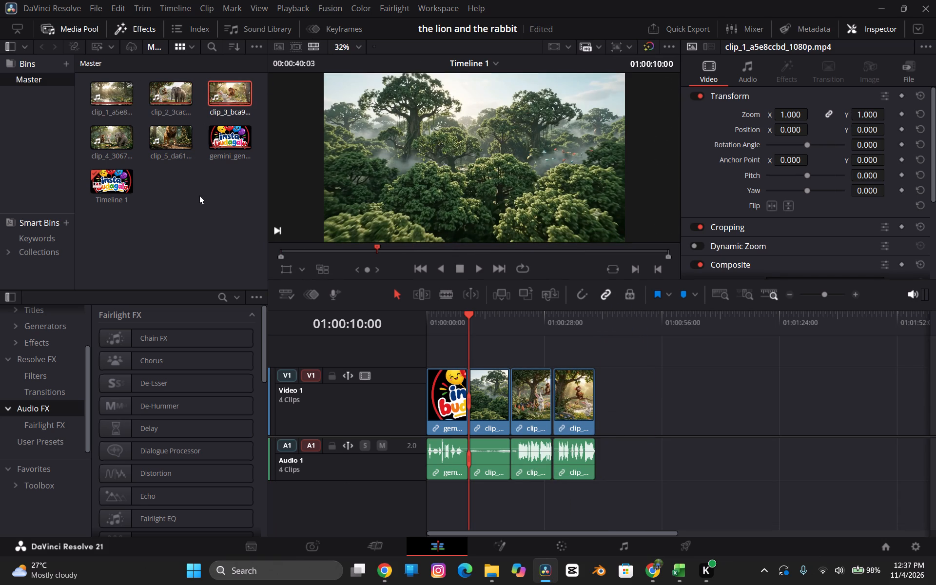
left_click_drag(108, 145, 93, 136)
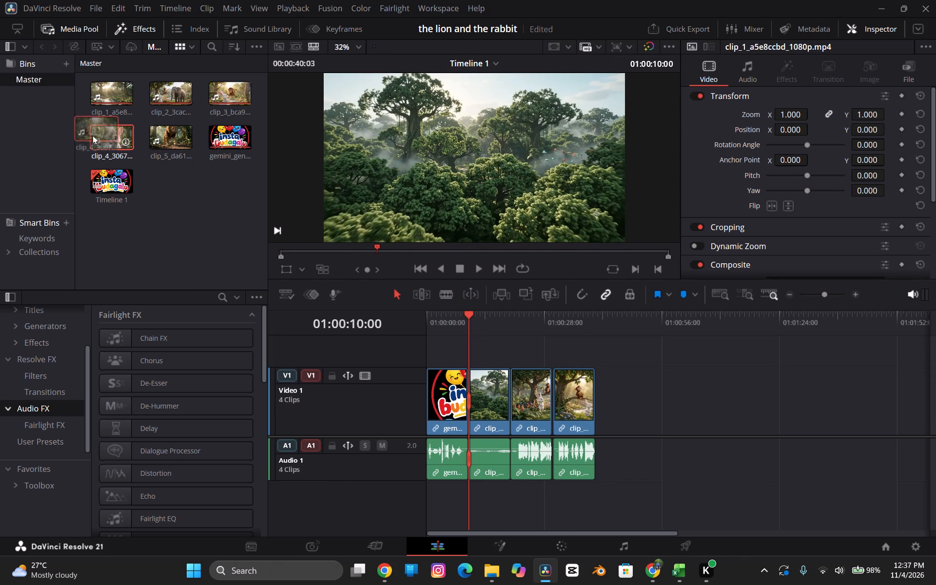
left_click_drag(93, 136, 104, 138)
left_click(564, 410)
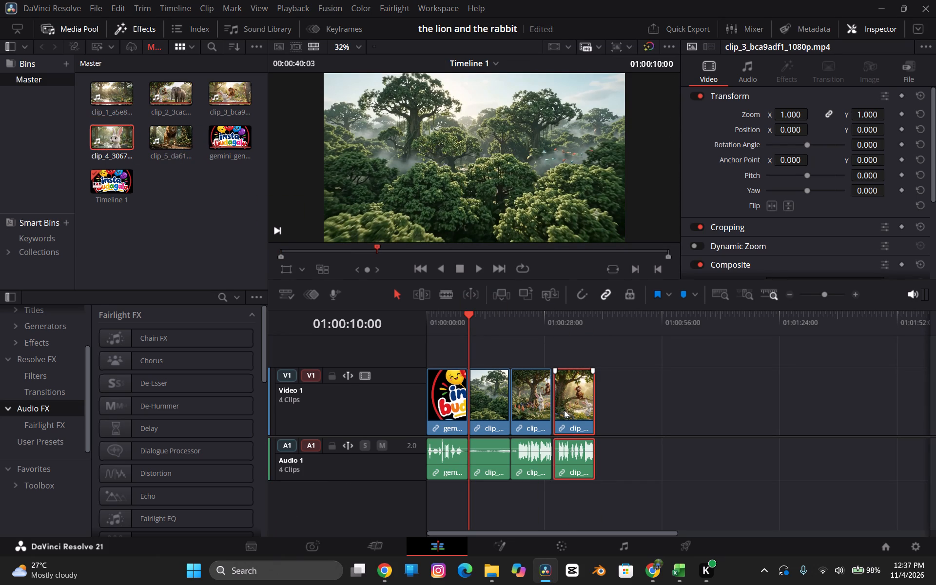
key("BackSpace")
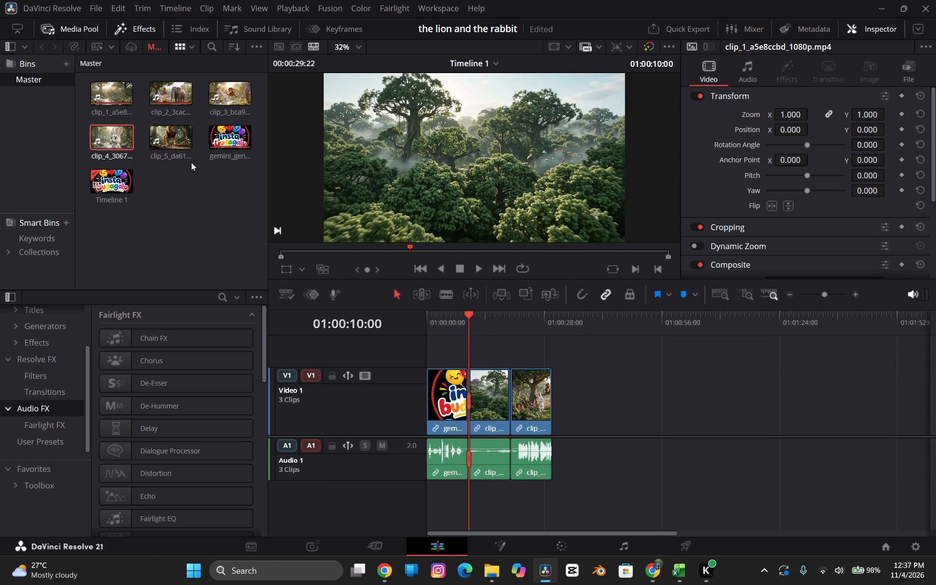
Add clip 3 to Video 1 after clip 2 and delete the gap between them.
left_click_drag(230, 93, 644, 375)
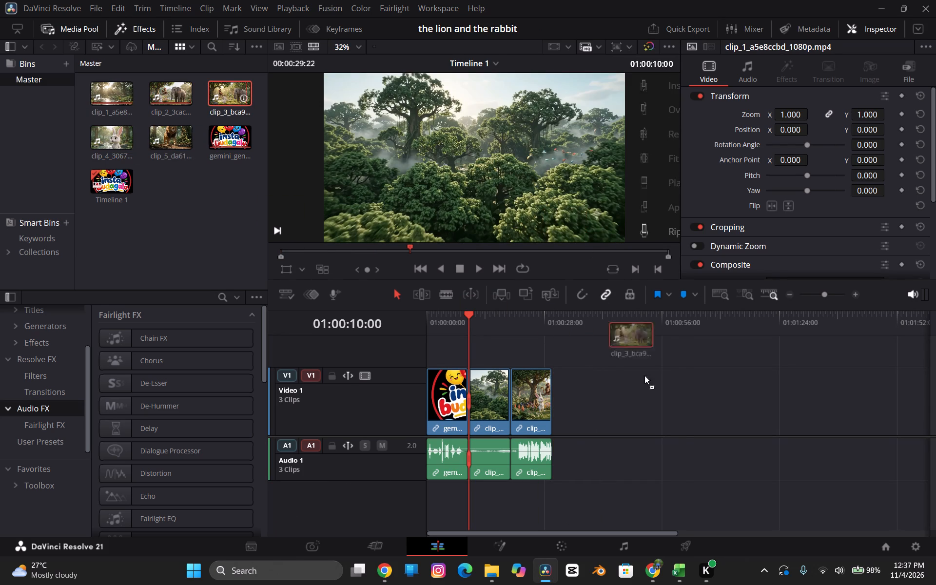
left_click_drag(644, 375, 640, 413)
left_click(587, 401)
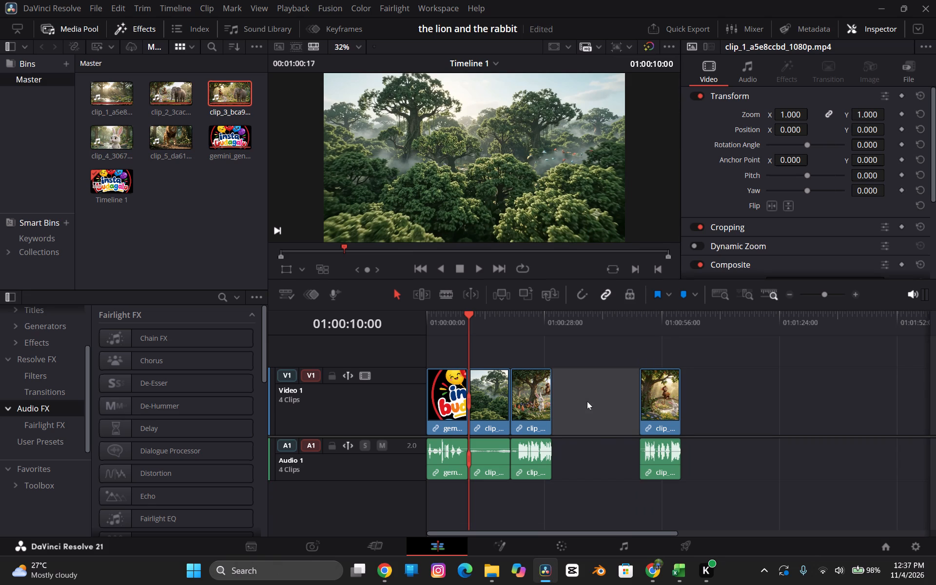
key("BackSpace")
Add clip 4 to Video 1 after clip 3 and delete the gap between them.
left_click_drag(108, 144, 728, 459)
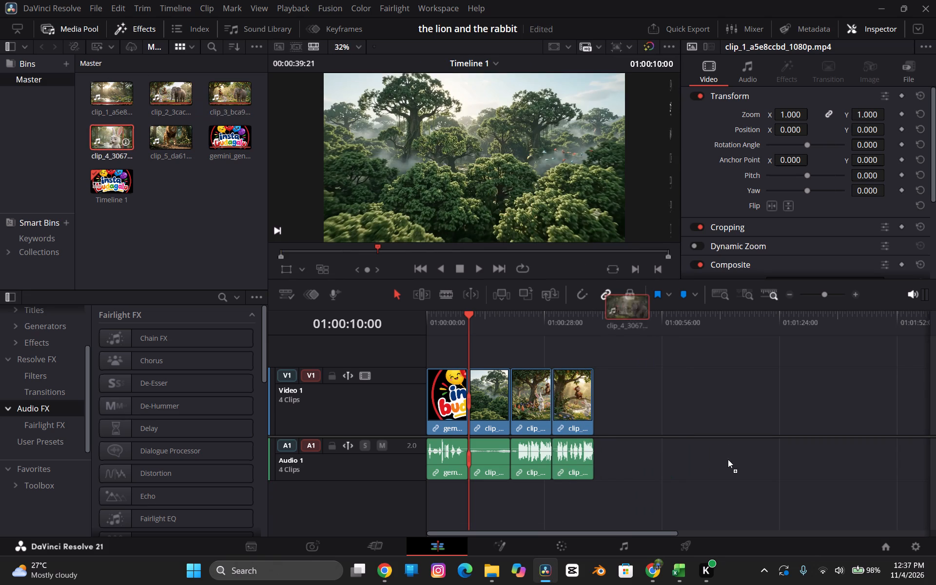
left_click_drag(728, 459, 717, 397)
double_click(654, 415)
key("BackSpace")
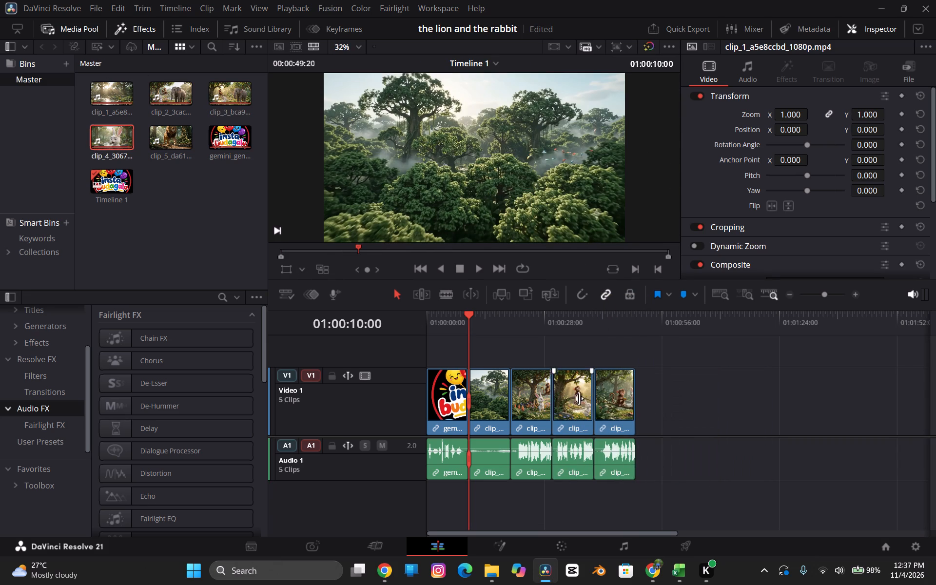
Add clip 5 to Video 1 after clip 4 and delete the gap between them.
left_click_drag(183, 153, 714, 467)
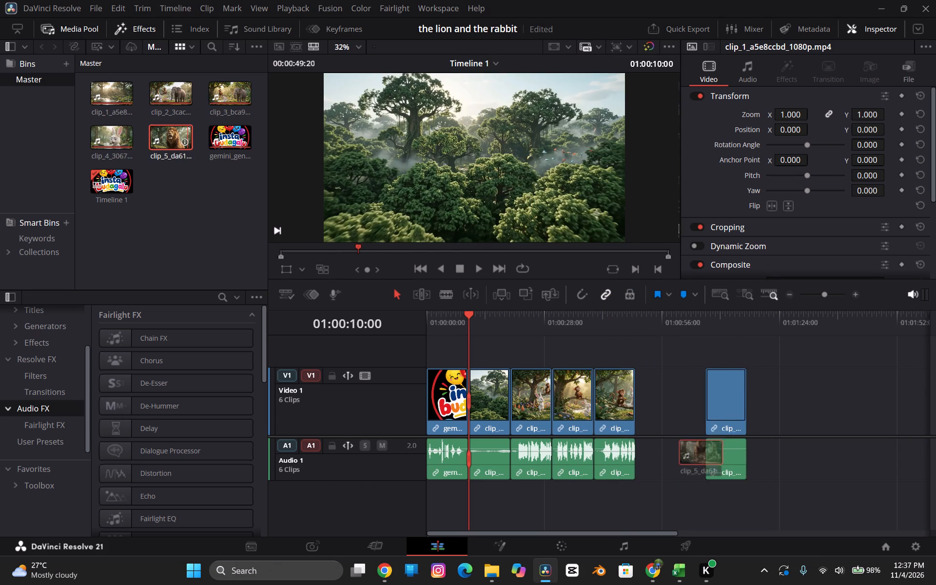
left_click_drag(714, 467, 698, 446)
double_click(662, 406)
key("BackSpace")
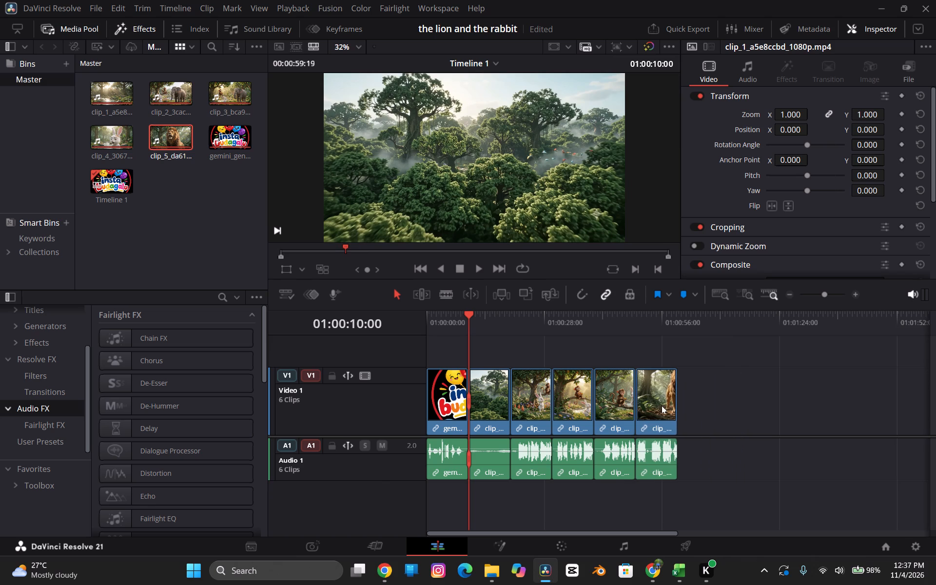
Reduce the heights of the Video 1 and Audio 1 tracks, keeping a thin waveform visible above the audio clip names.
left_click(829, 295)
left_click(829, 295)
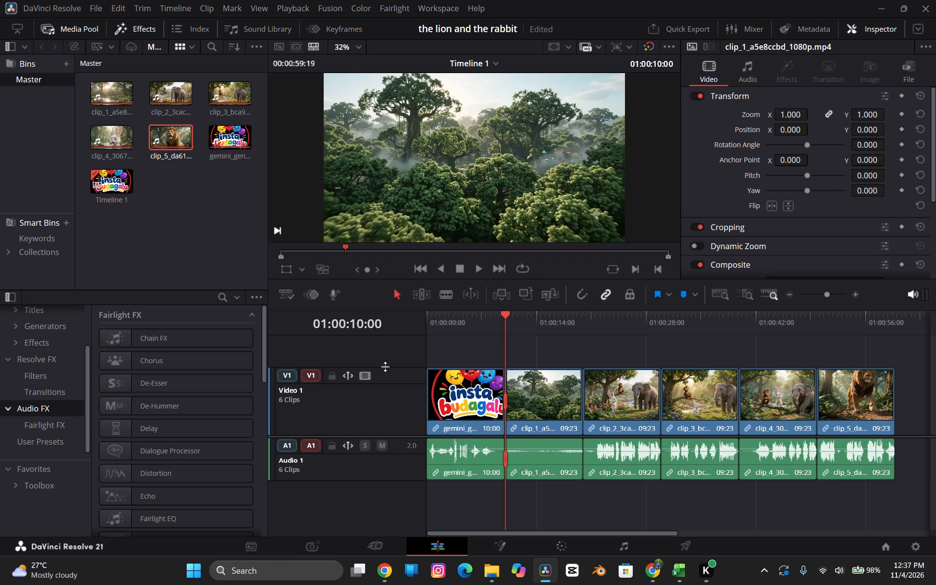
left_click_drag(385, 367, 386, 402)
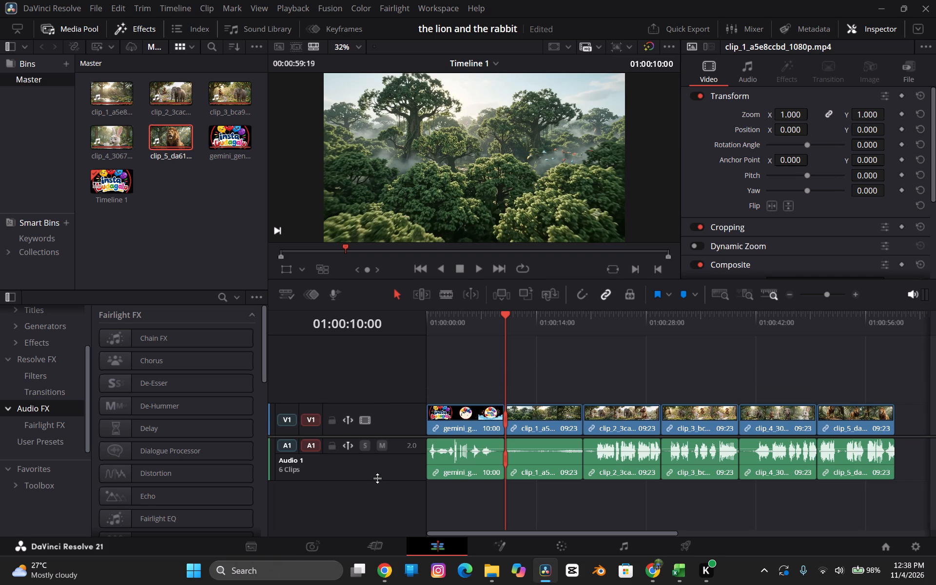
left_click_drag(377, 480, 378, 462)
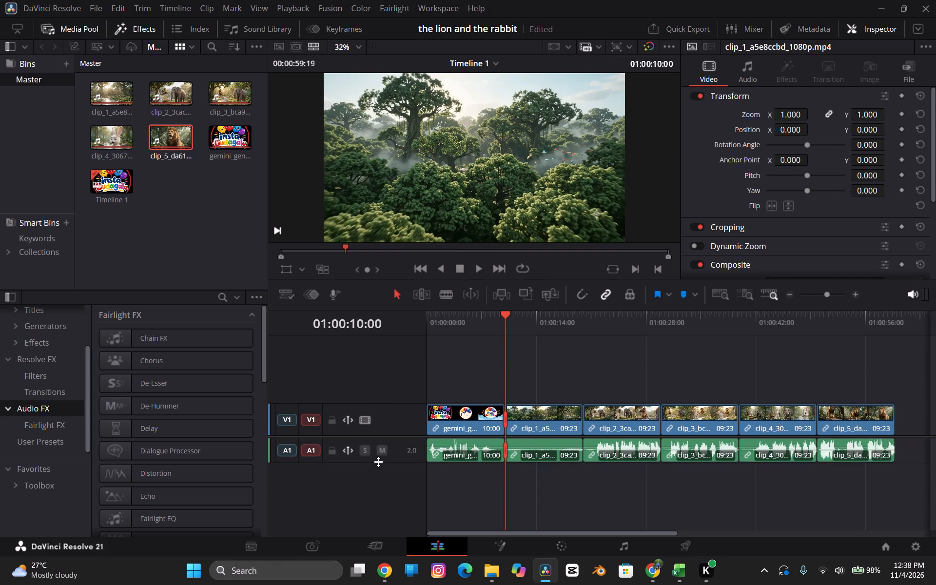
left_click_drag(378, 462, 381, 458)
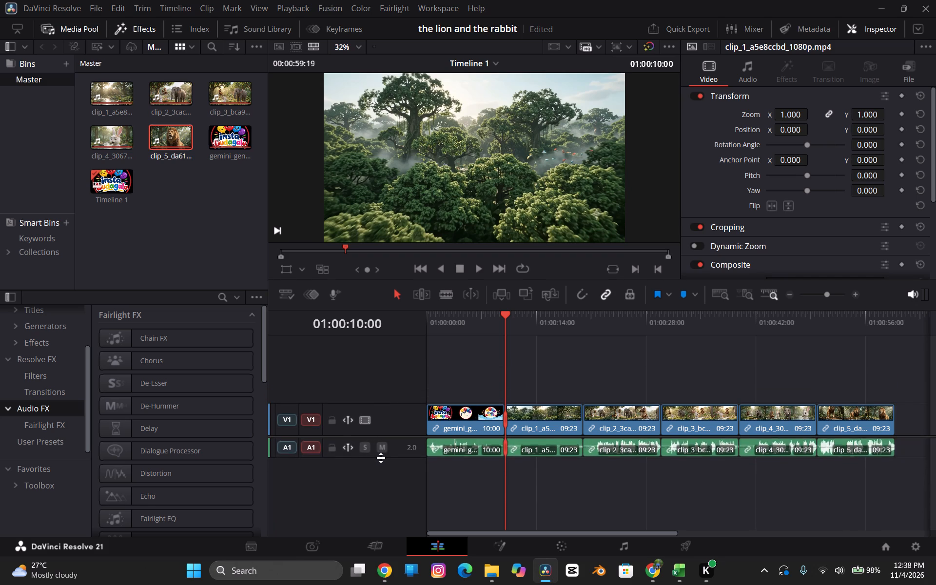
left_click_drag(381, 458, 381, 464)
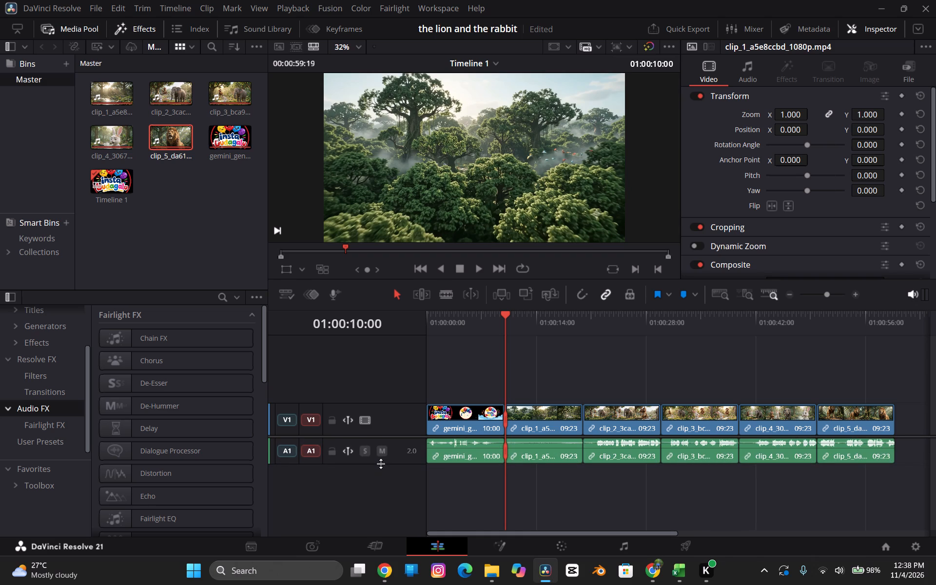
left_click(384, 406)
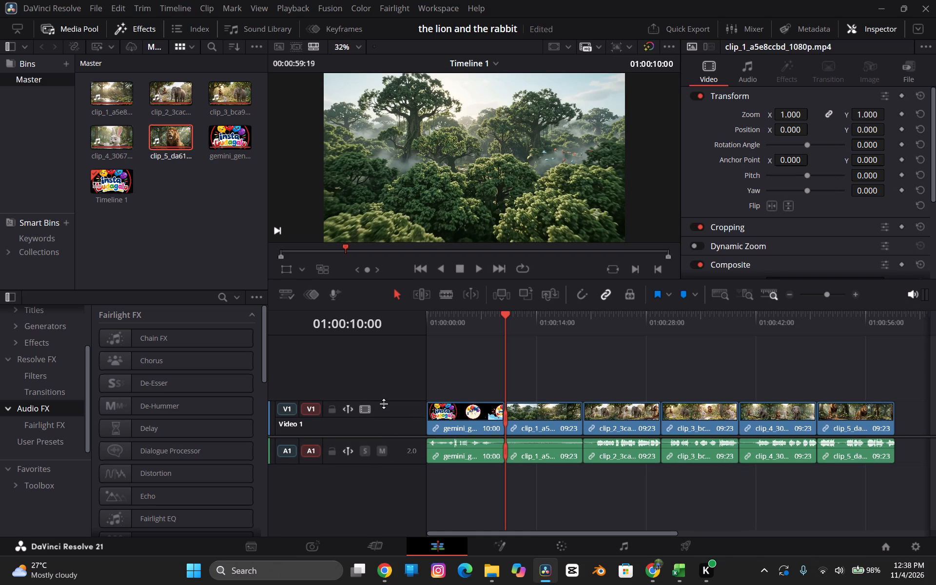
left_click(383, 405)
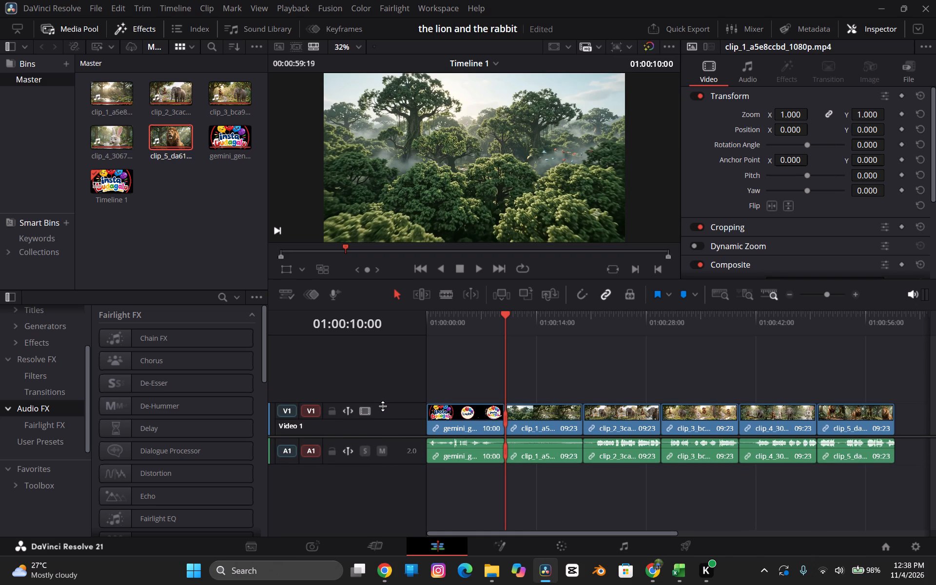
Return the playhead to the timeline's start at 01:00:00:00 and play the assembled sequence in full screen.
left_click_drag(502, 310, 403, 313)
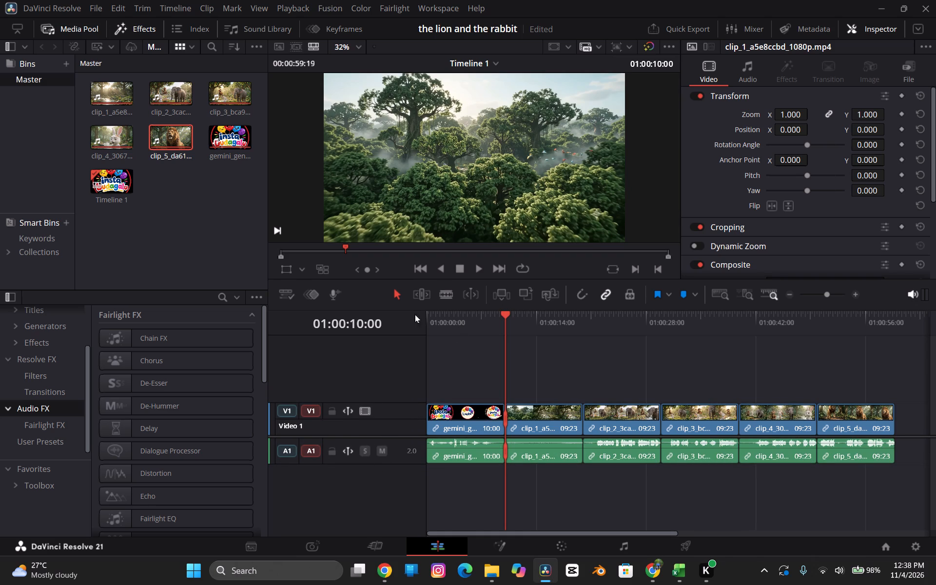
left_click(425, 314)
double_click(430, 316)
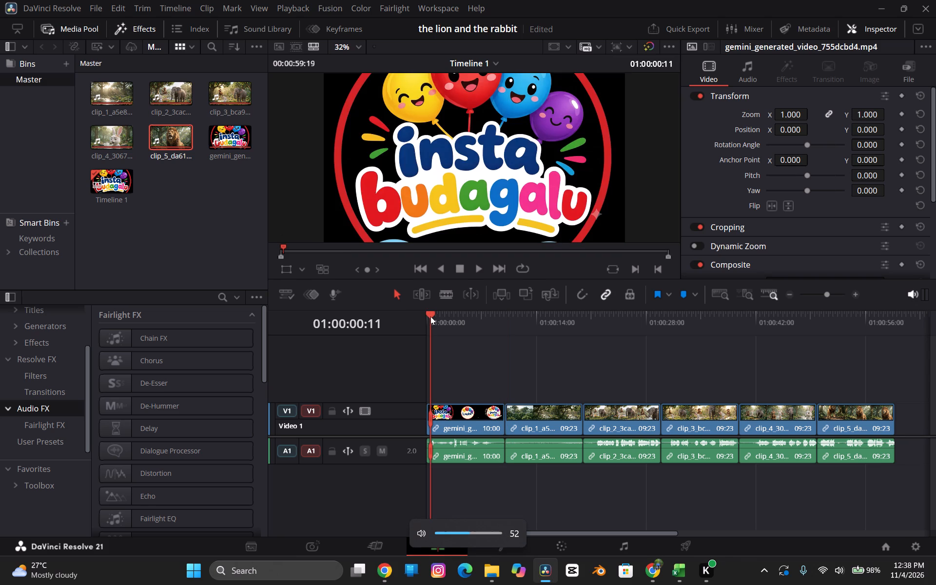
key("Left")
key("Left")
key("Left")
key("Left")
key("Left")
key("Left")
key("Left")
key("Left")
key("Left")
key("Left")
key("Left")
key("Left")
key("Left")
key("Left")
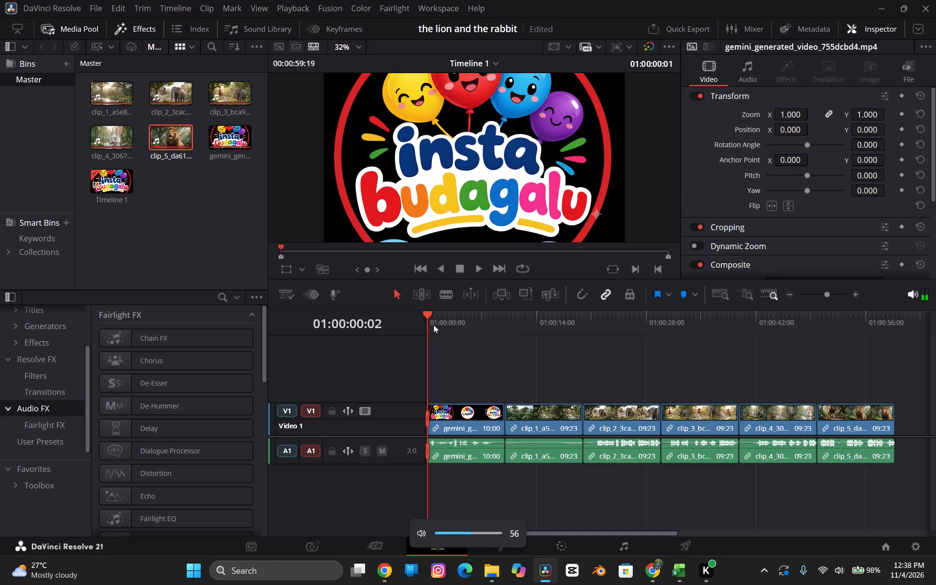
type("0001")
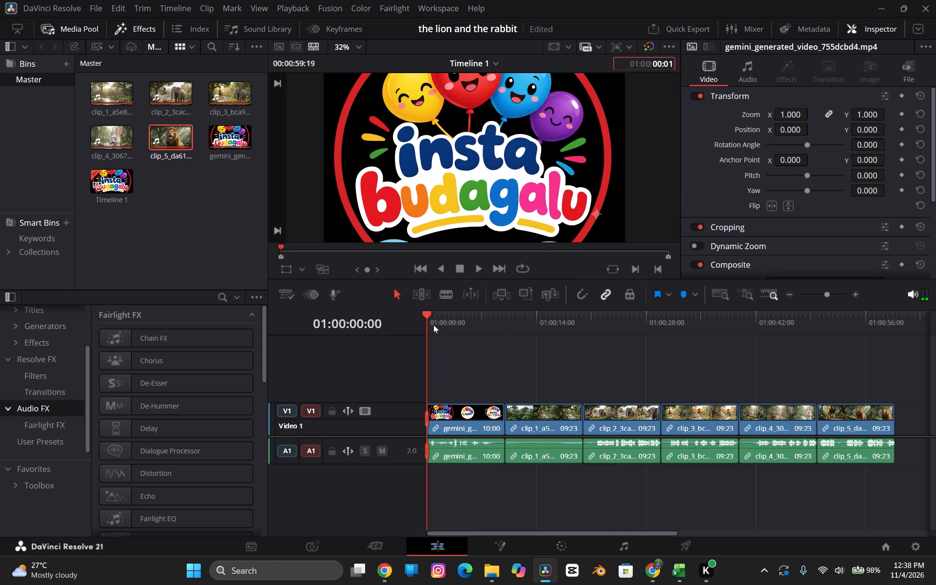
type("0")
key("space")
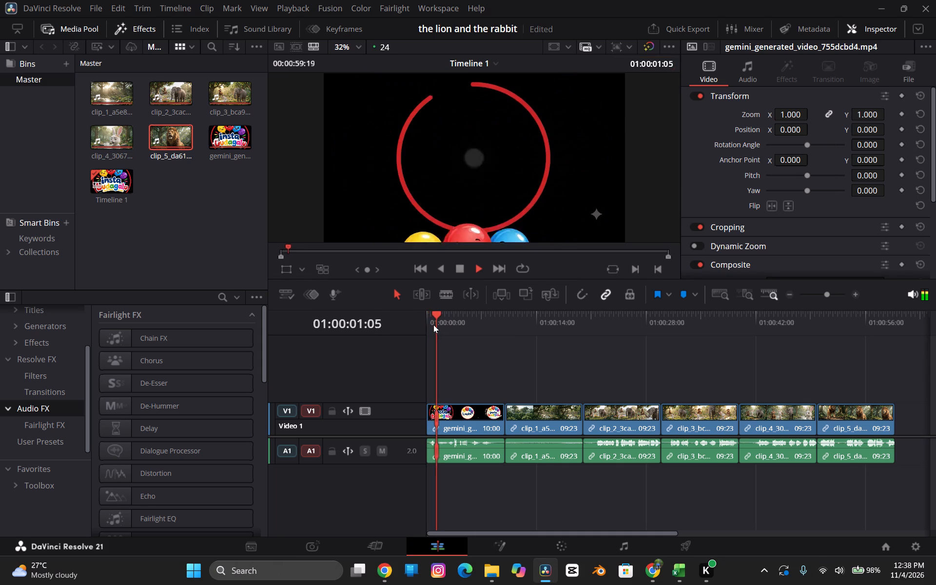
key("ctrl+f")
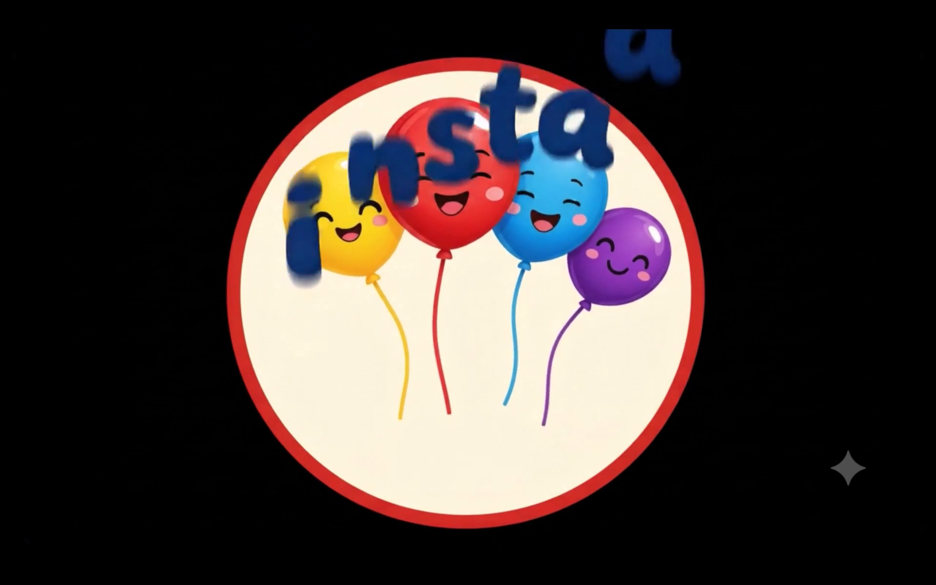
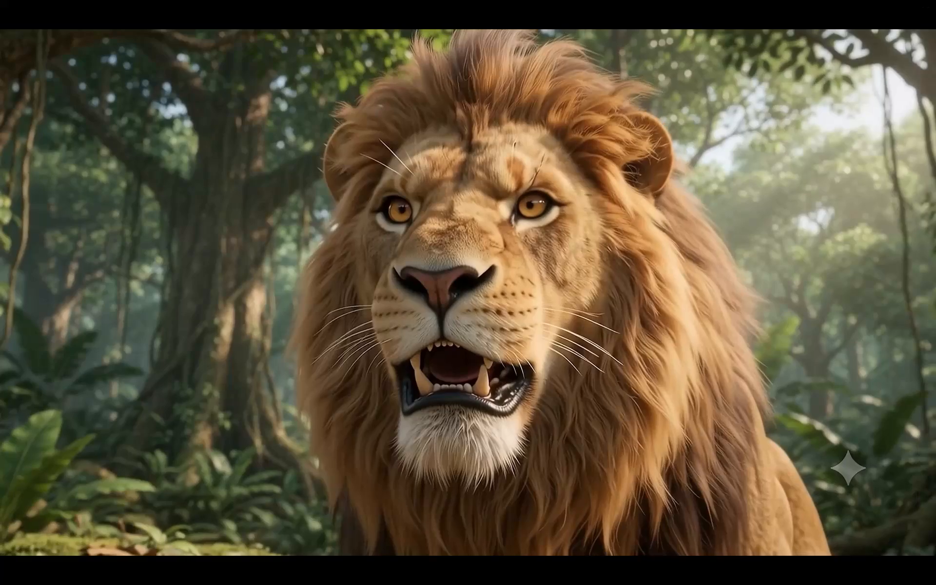
Pause the full-screen playback, step back through the lion clip, replay it to the timeline's end, and exit full screen.
key("space")
key("Left")
key("Left")
key("Left")
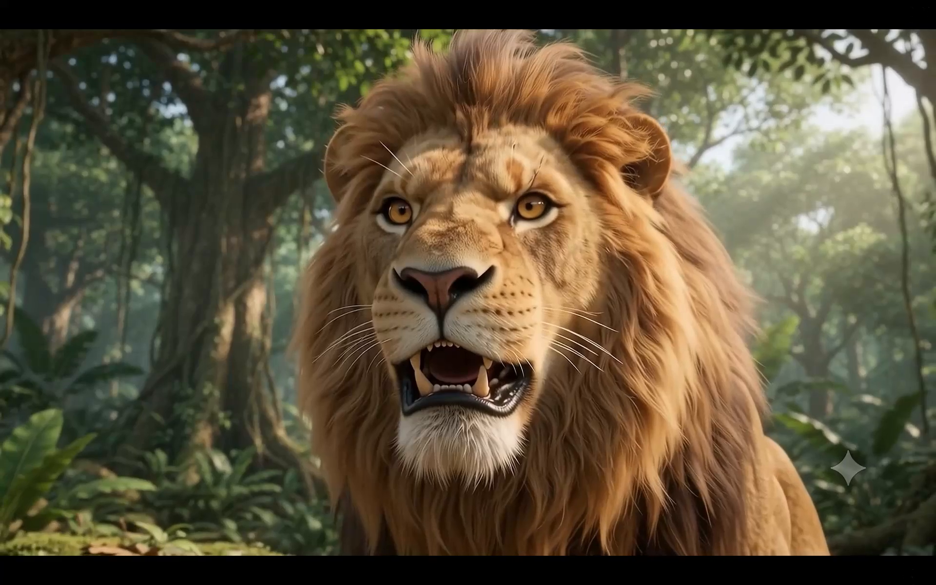
key("Left")
key("Left")
key("Left")
key("Left")
key("Left")
key("Left")
key("Left")
key("Left")
key("Left")
key("Left")
key("Left")
key("Left")
key("Left")
key("Left")
key("Left")
key("Left")
key("Left")
key("Left")
key("Left")
key("Left")
key("Left")
key("Left")
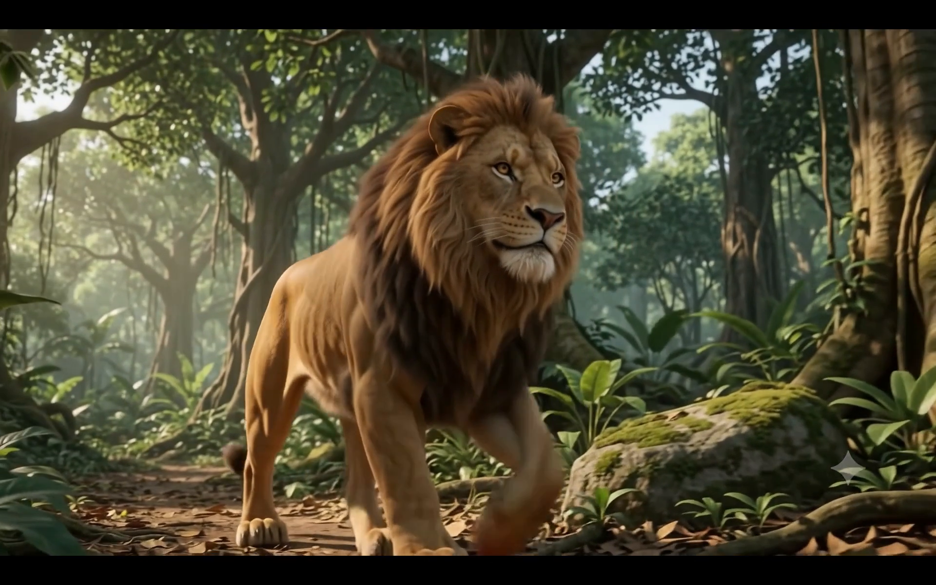
key("space")
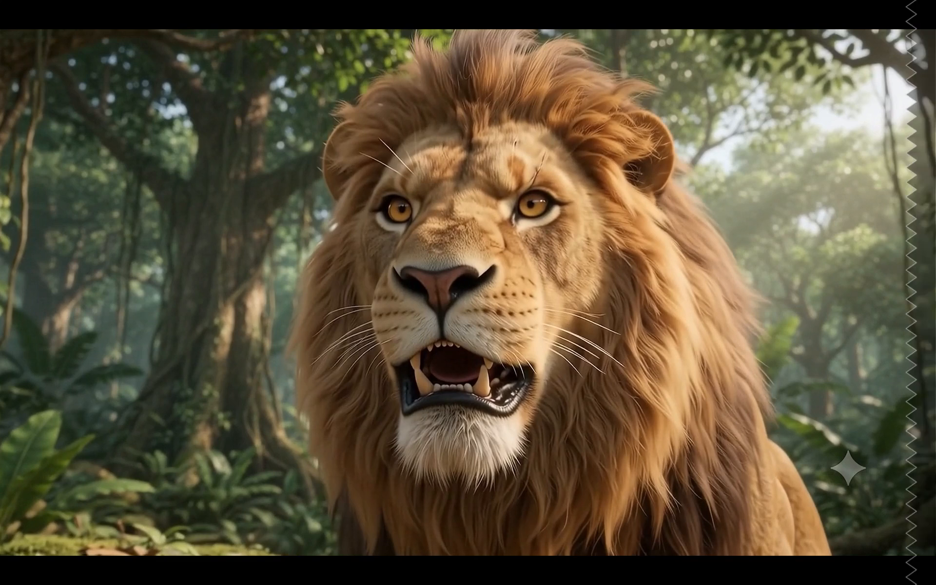
key("space")
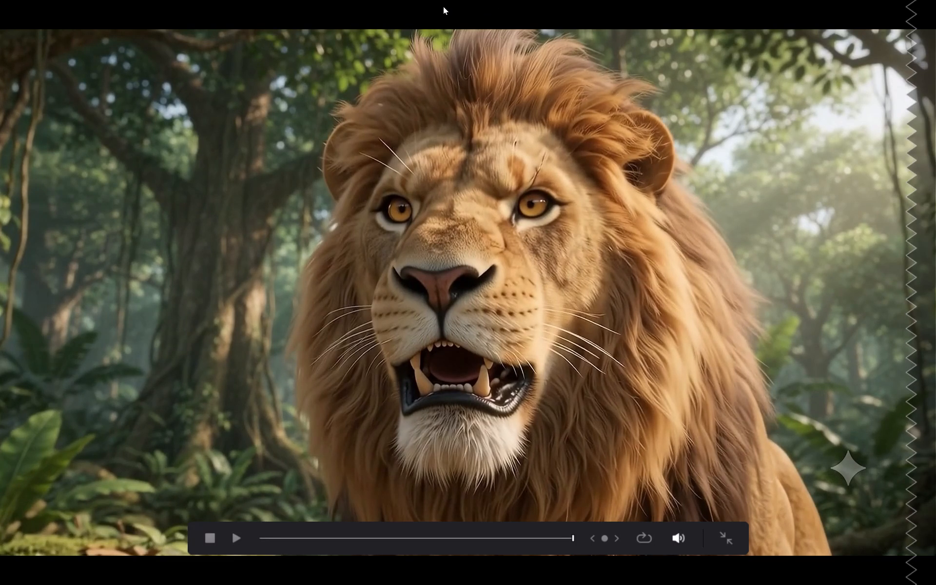
key("Escape")
left_click(523, 416)
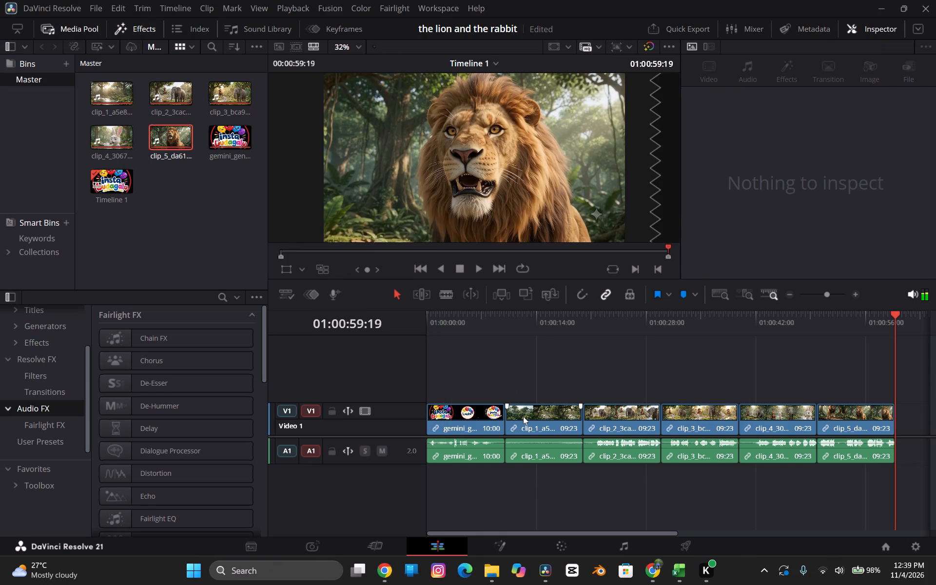
scroll(523, 416, "up", 2)
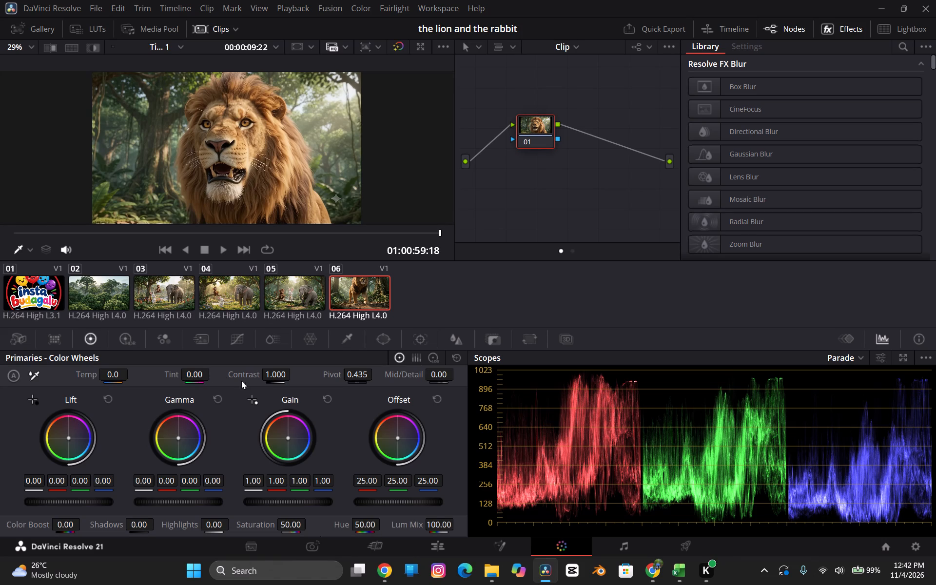
double_click(277, 377)
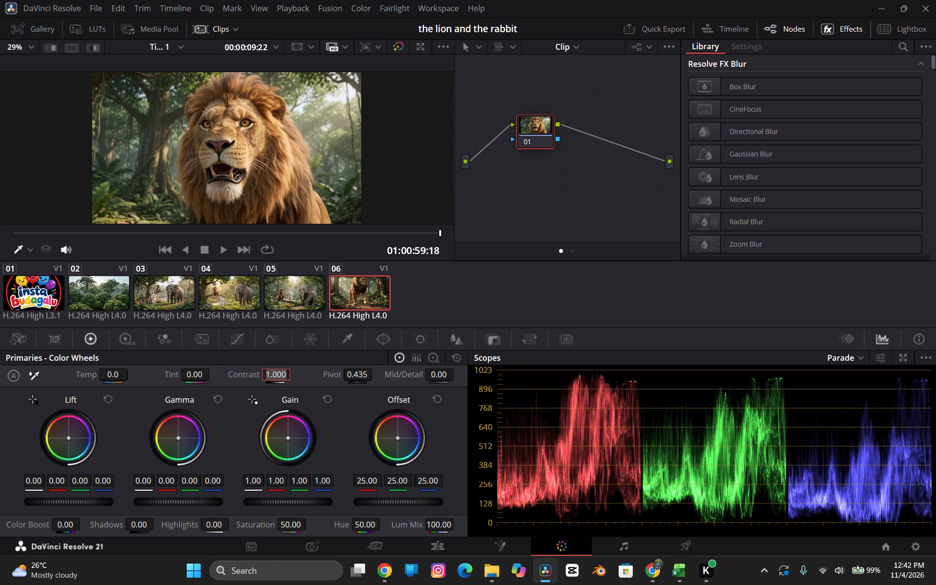
left_click(95, 285)
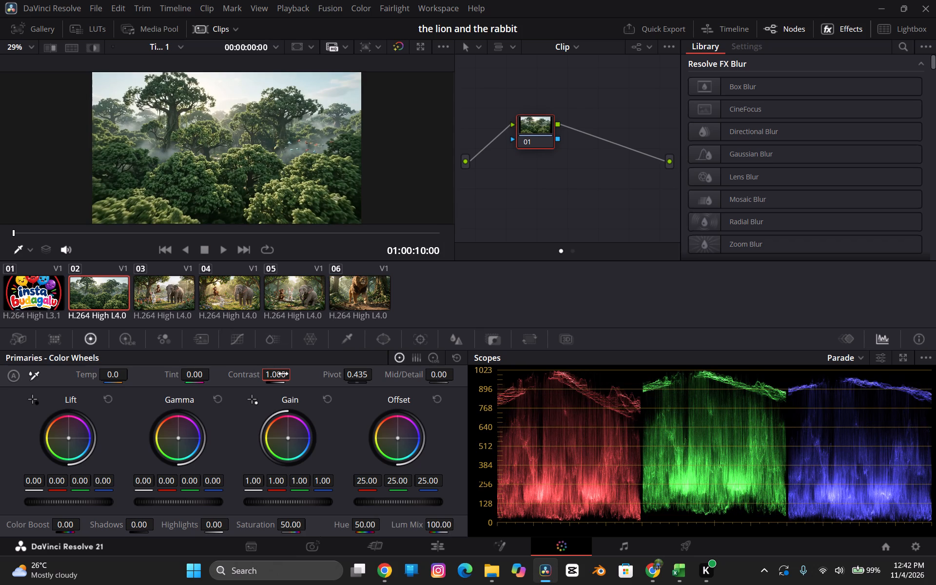
double_click(283, 374)
type("1.1")
key("Return")
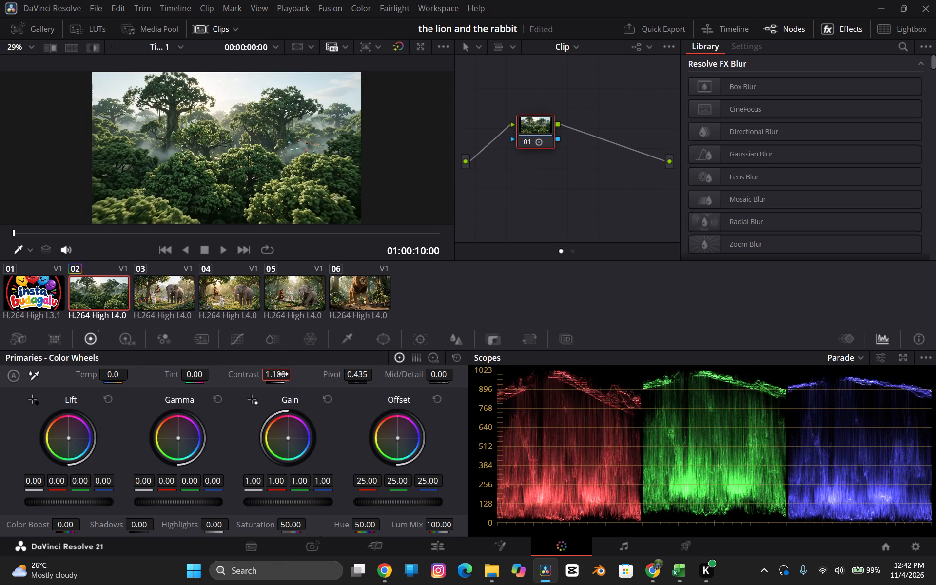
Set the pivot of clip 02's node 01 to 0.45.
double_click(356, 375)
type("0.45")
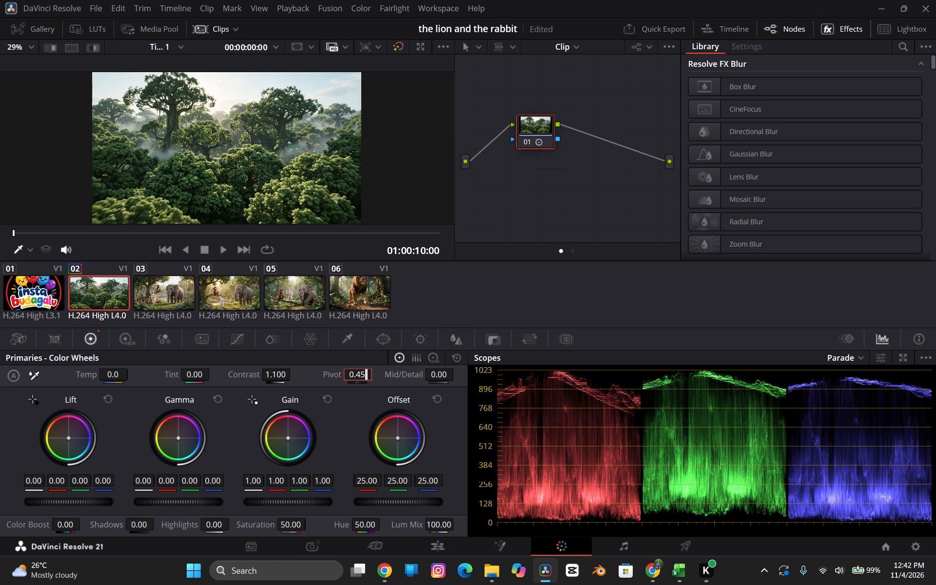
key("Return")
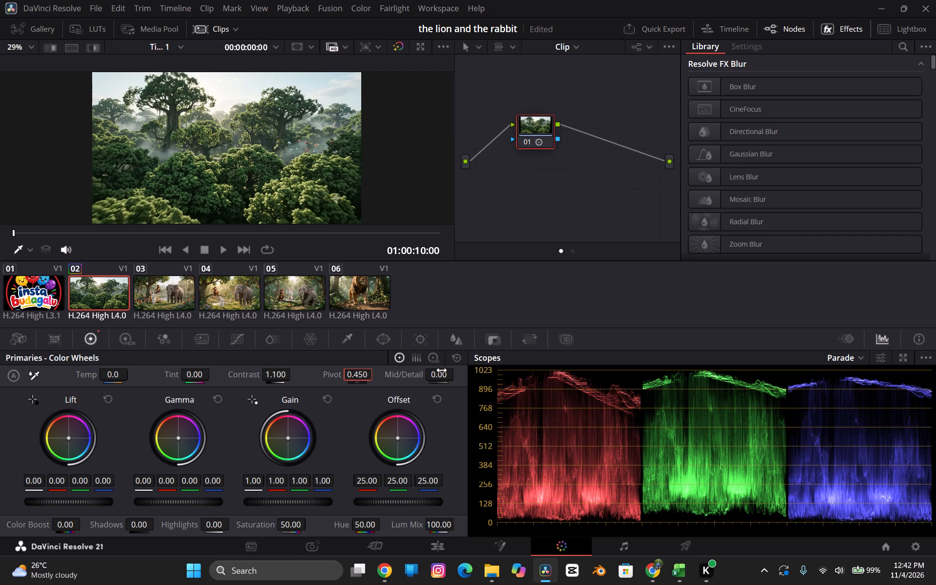
Undo the pivot and contrast changes made to clip 02's node 01.
key("ctrl+z")
key("ctrl+z")
key("ctrl+z")
key("ctrl+z")
key("ctrl+z")
key("ctrl+z")
key("ctrl+z")
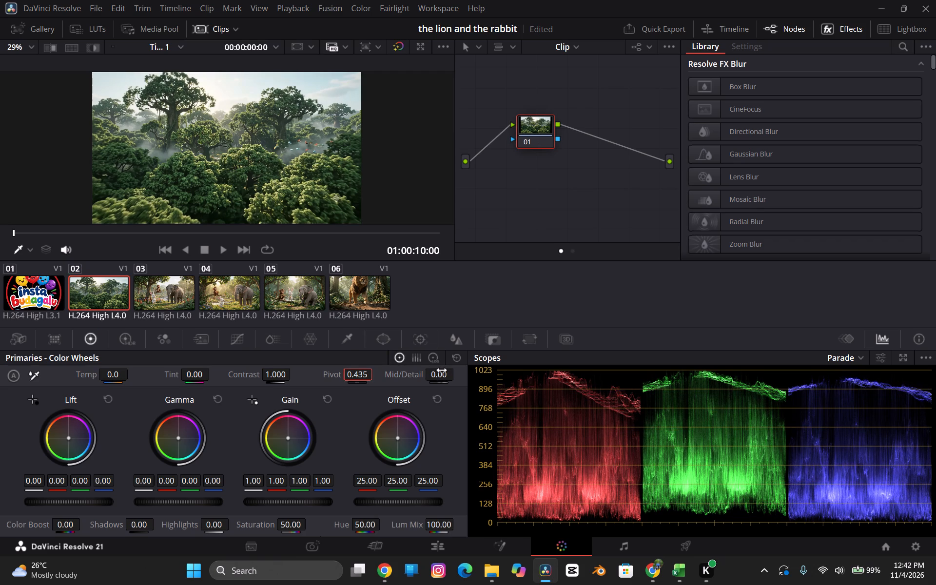
key("ctrl+z")
key("ctrl+z")
key("ctrl+z")
key("ctrl+z")
key("ctrl+z")
key("ctrl+z")
key("ctrl+z")
key("ctrl+z")
key("ctrl+z")
key("ctrl+z")
key("ctrl+z")
key("ctrl+z")
key("ctrl+z")
key("ctrl+z")
key("ctrl+z")
key("ctrl+z")
key("ctrl+z")
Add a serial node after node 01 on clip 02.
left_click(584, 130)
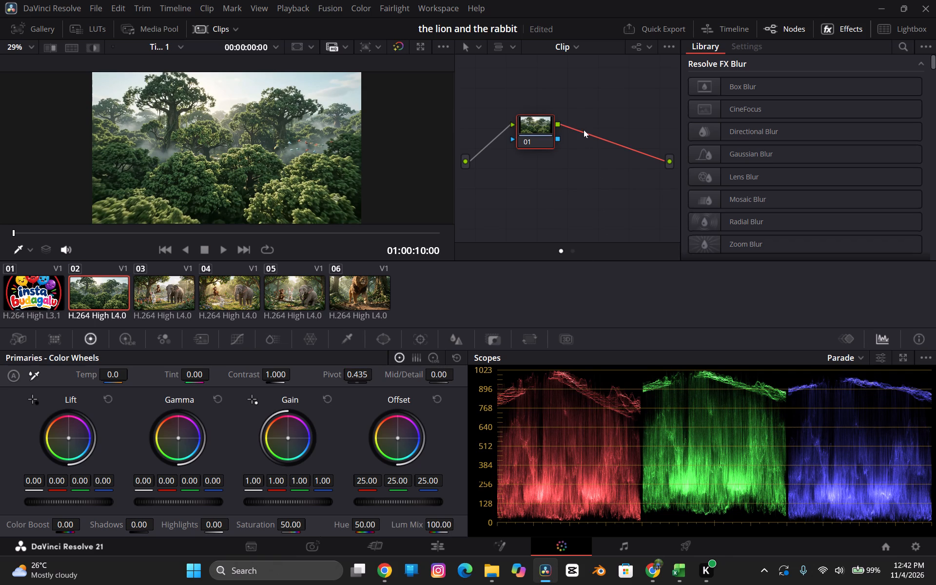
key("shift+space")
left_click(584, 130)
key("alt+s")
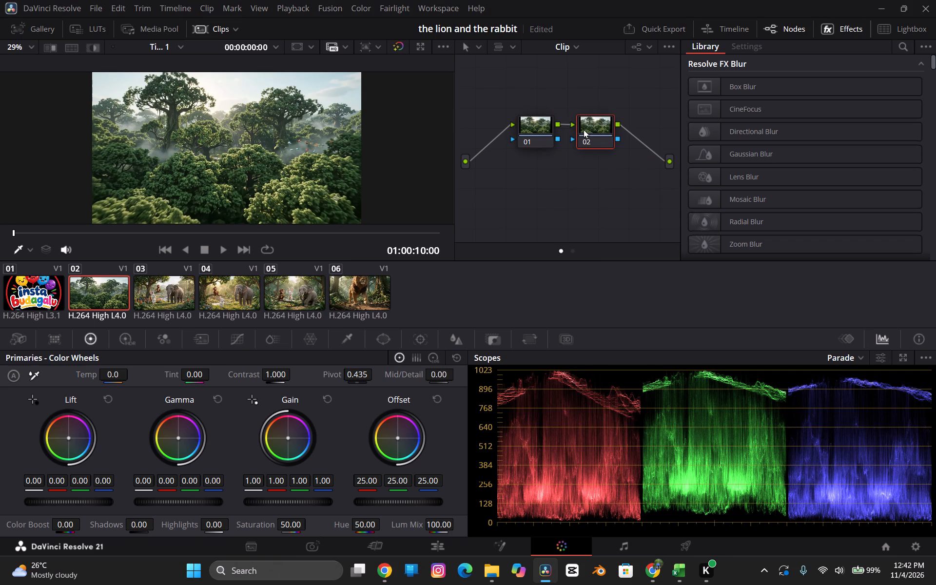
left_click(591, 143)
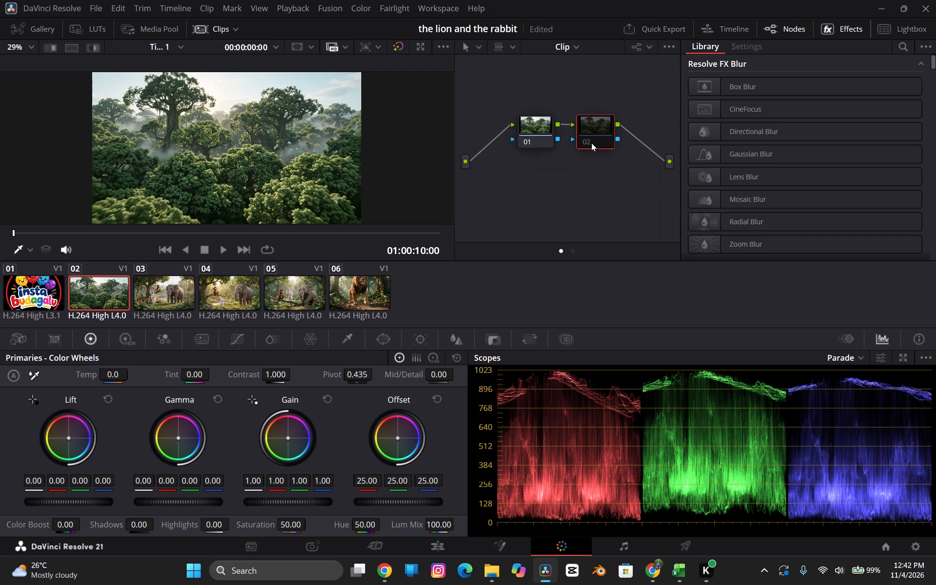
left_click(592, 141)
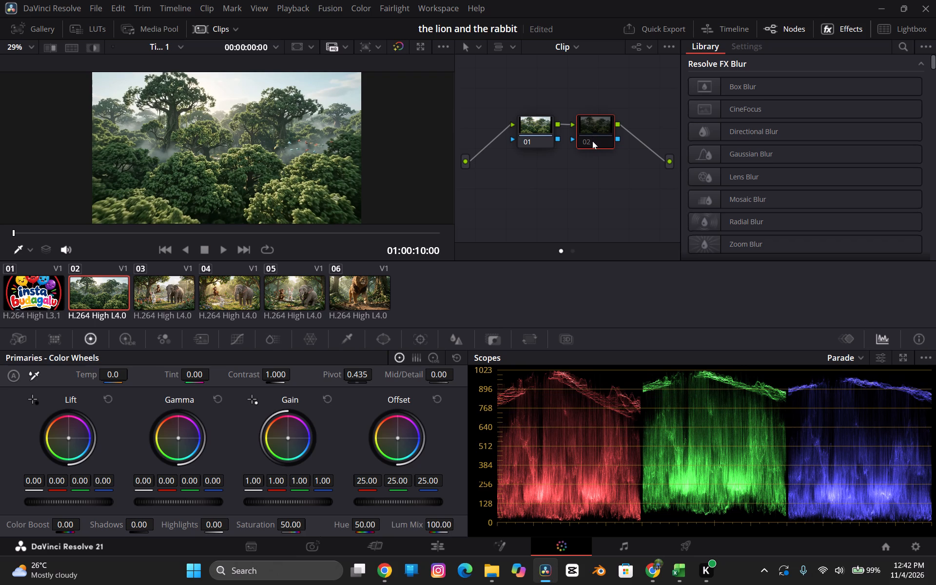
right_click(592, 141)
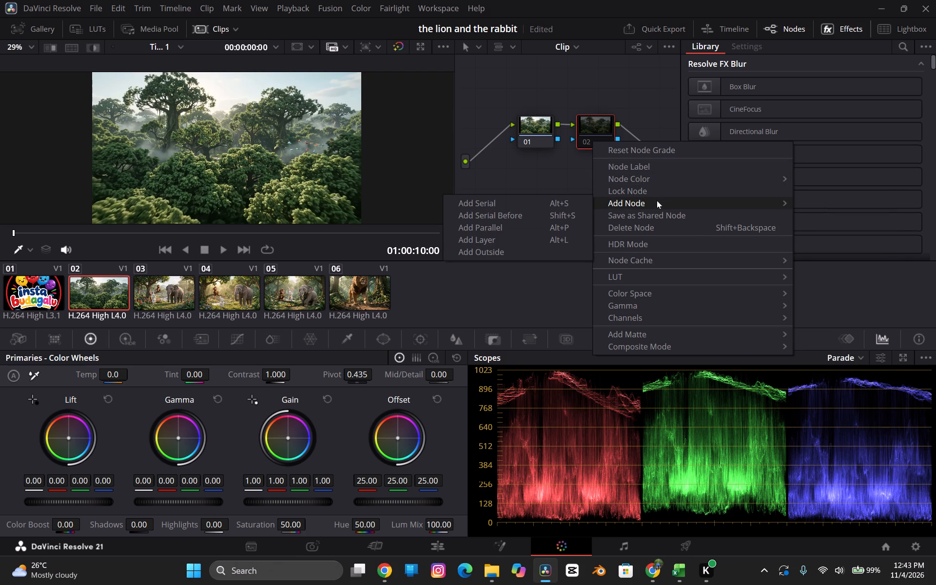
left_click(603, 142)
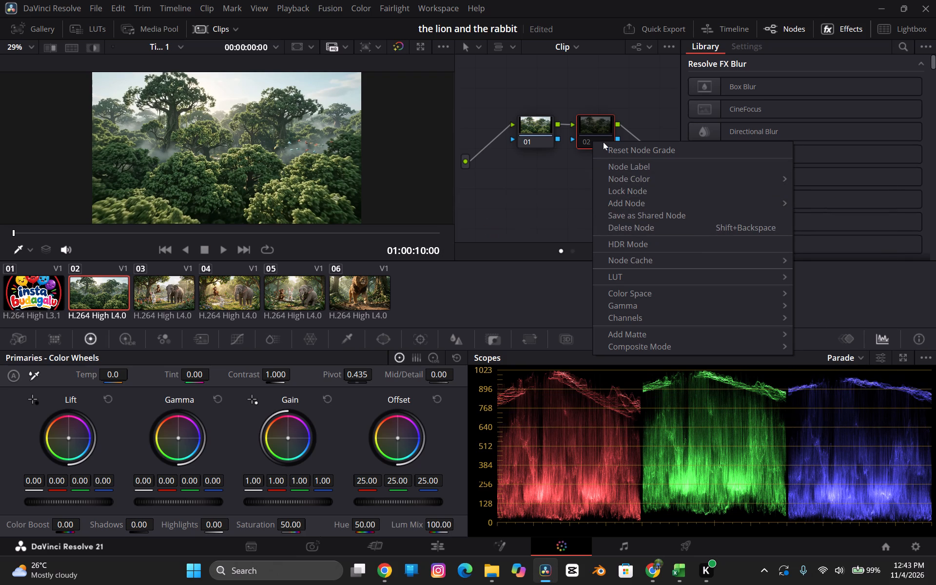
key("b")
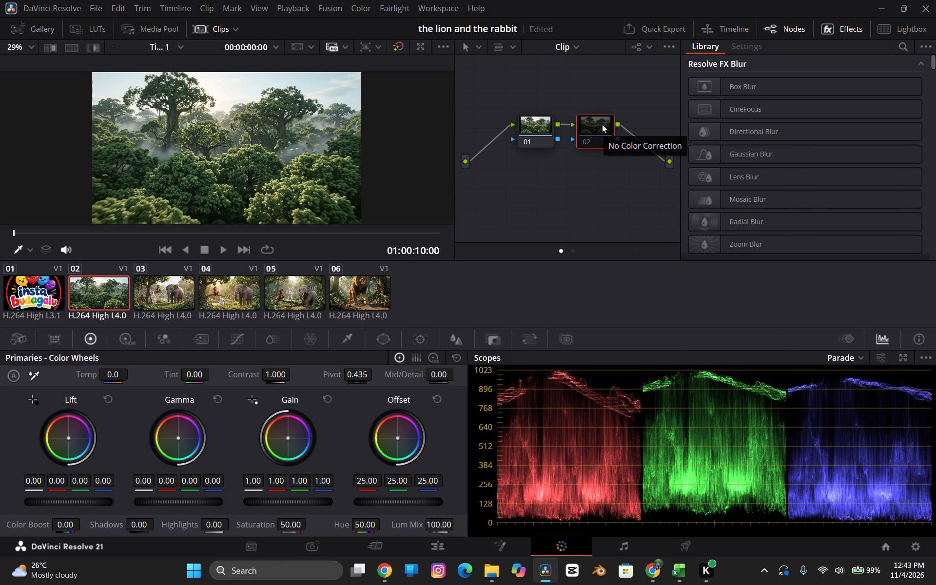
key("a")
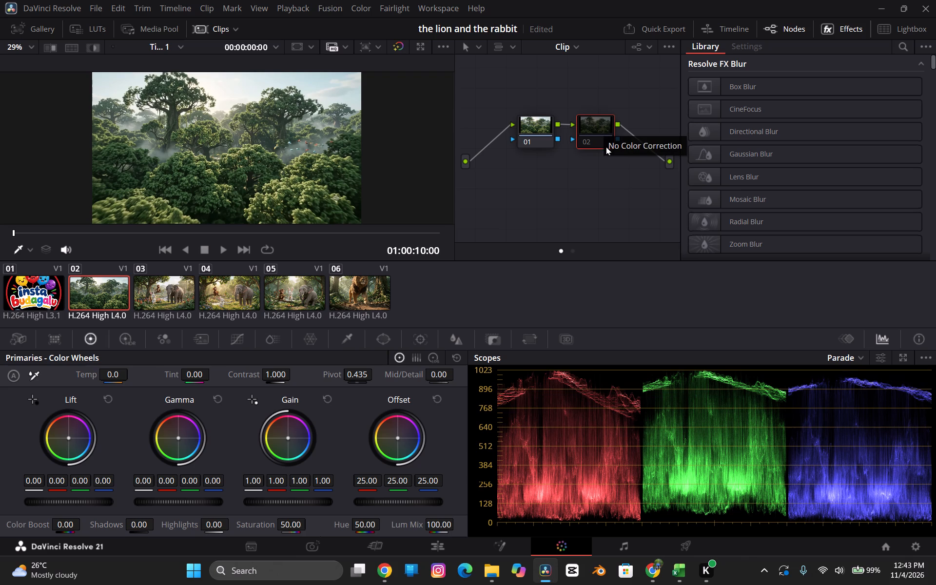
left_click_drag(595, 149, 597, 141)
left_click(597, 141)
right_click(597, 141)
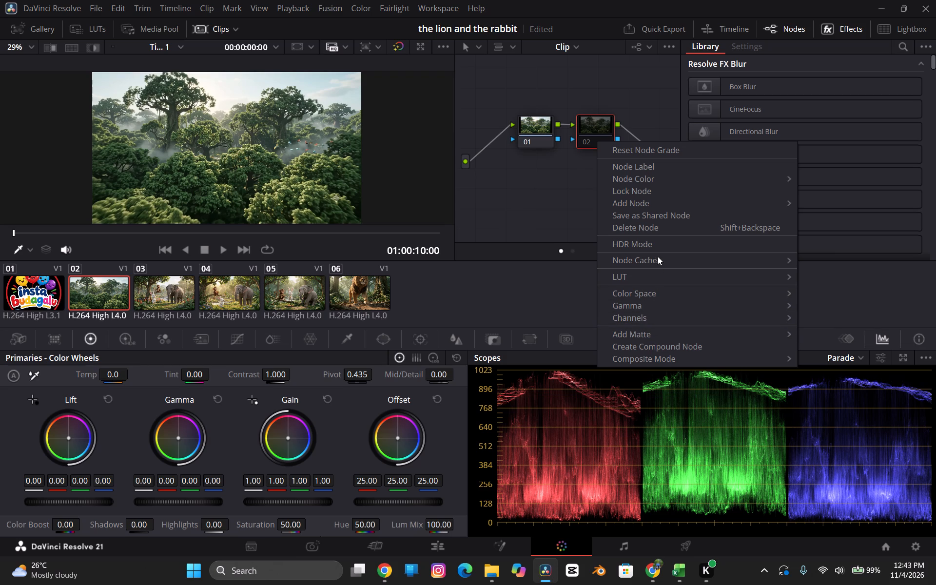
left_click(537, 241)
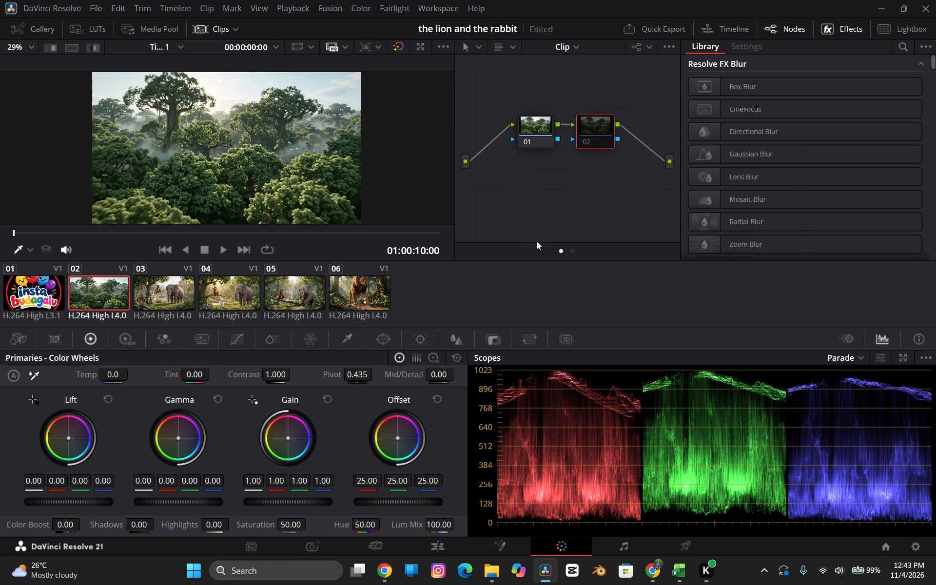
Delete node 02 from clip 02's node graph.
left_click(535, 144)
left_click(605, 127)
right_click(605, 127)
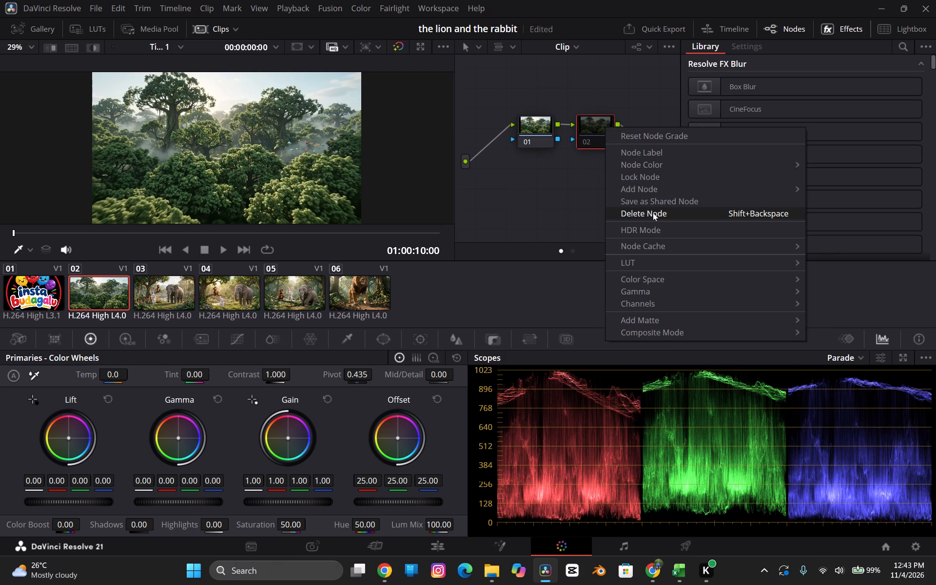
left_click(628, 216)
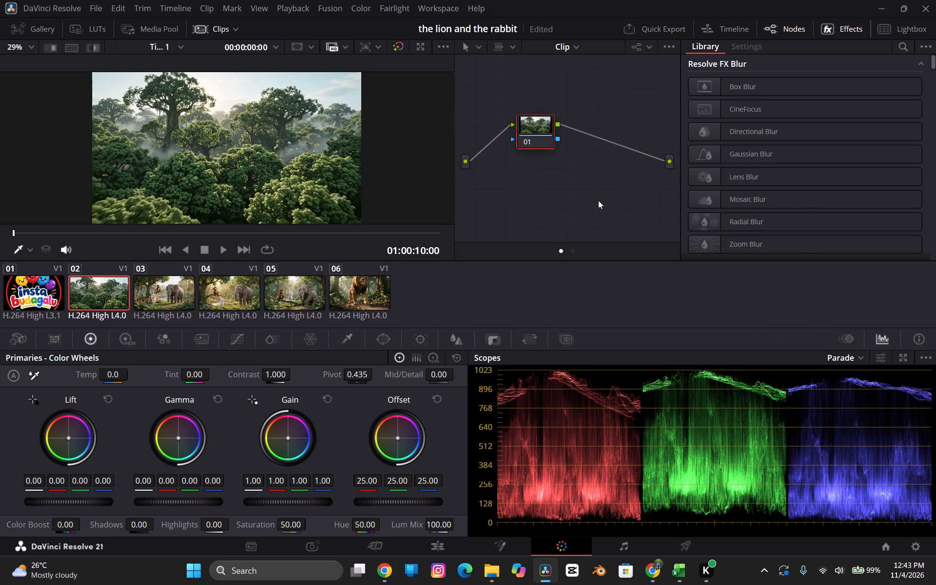
Add a new serial node after node 01 on clip 02.
key("alt+s")
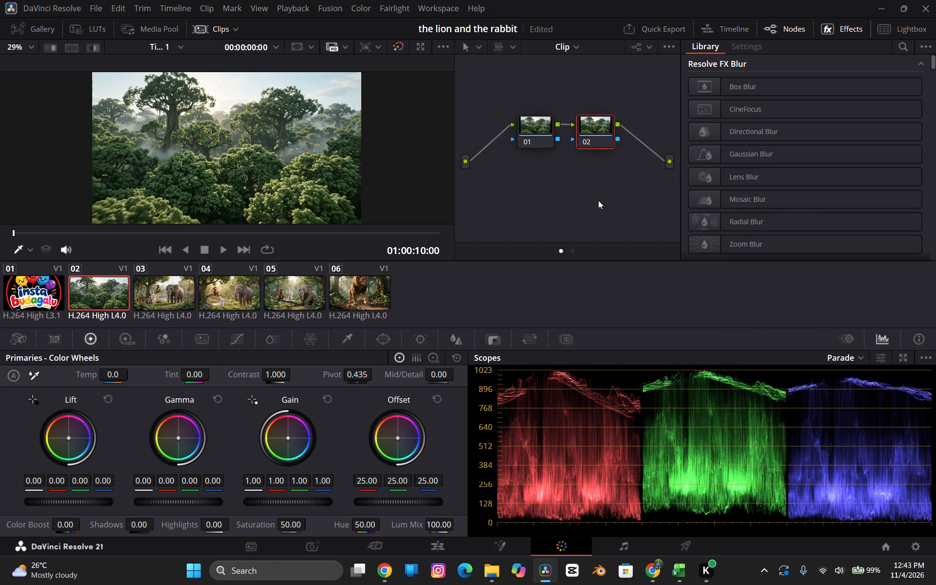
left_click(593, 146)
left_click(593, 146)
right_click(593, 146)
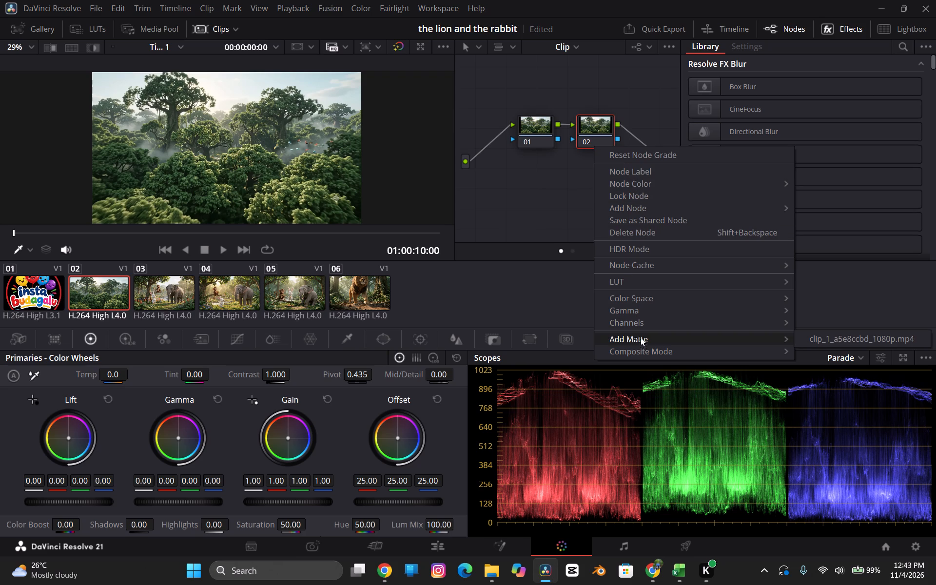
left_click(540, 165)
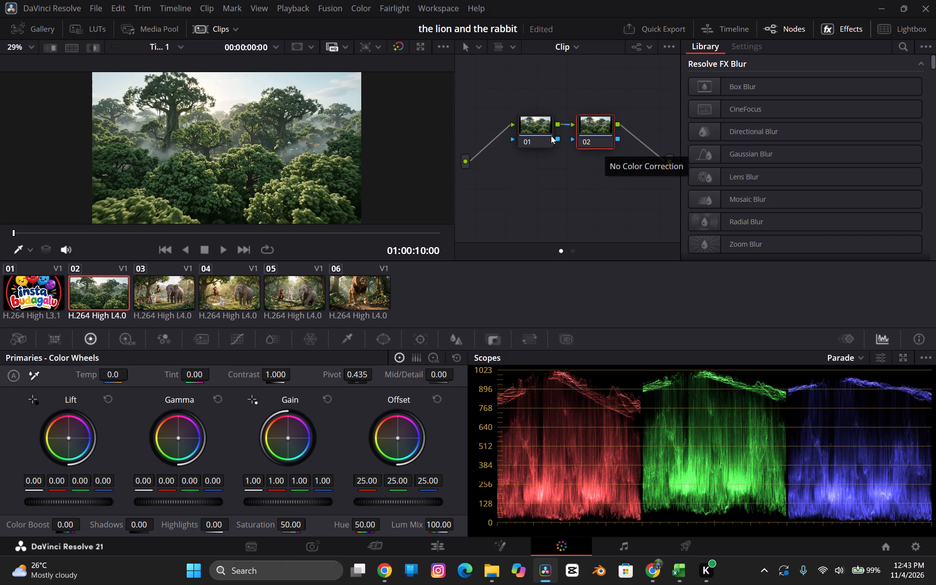
On clip 02's node 02, set the contrast to 1.10, the pivot to 0.45 and the mid/detail to 10.
left_click(191, 378)
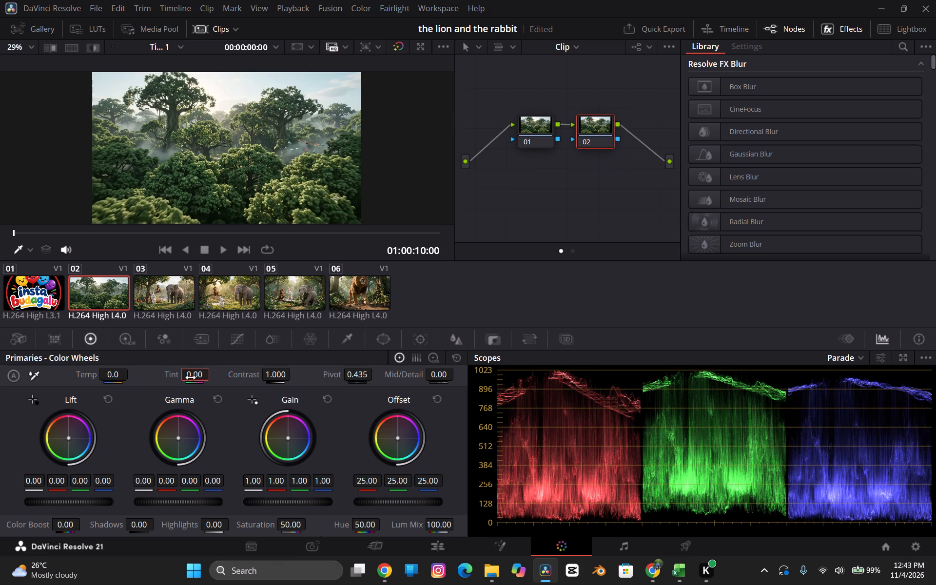
double_click(276, 376)
type("1.1")
key("0")
left_click(357, 376)
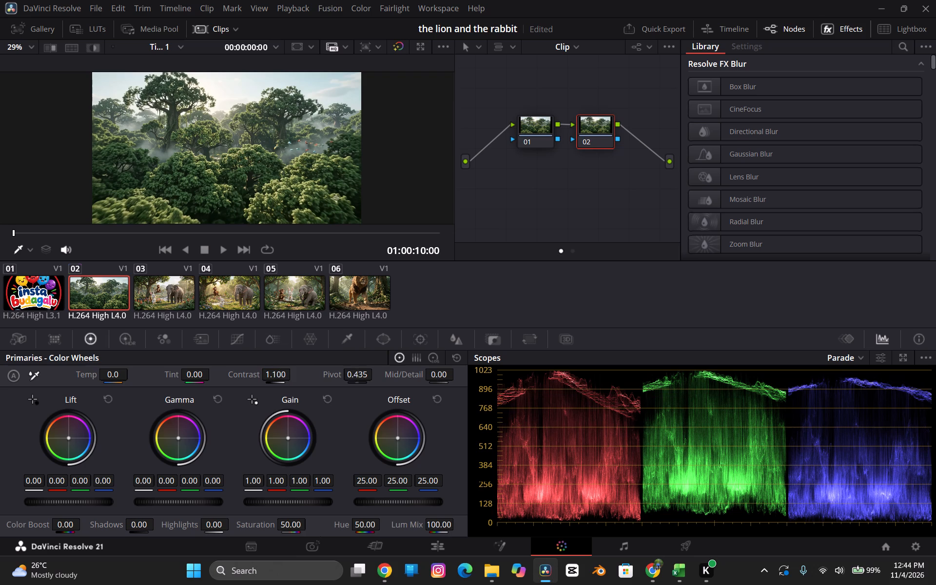
type(".45")
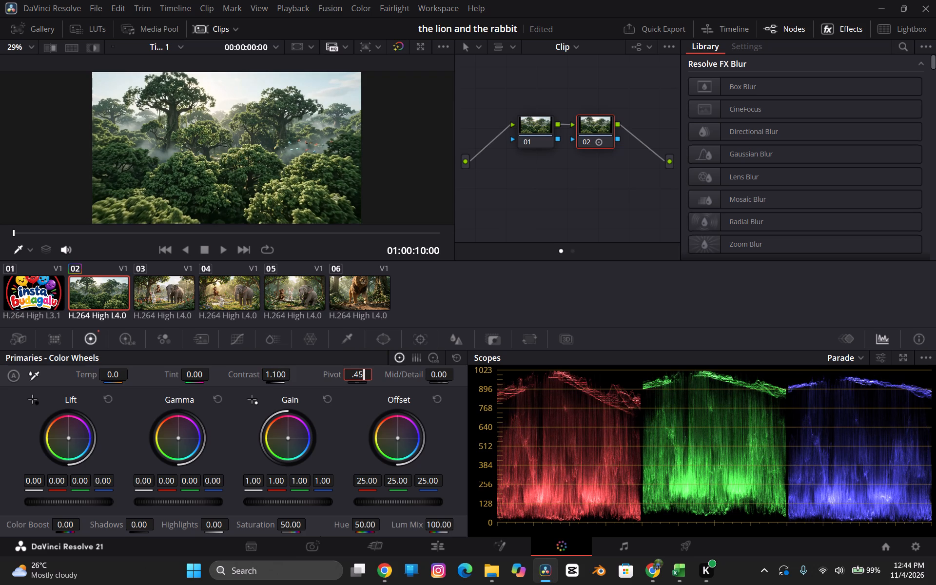
key("Return")
double_click(435, 375)
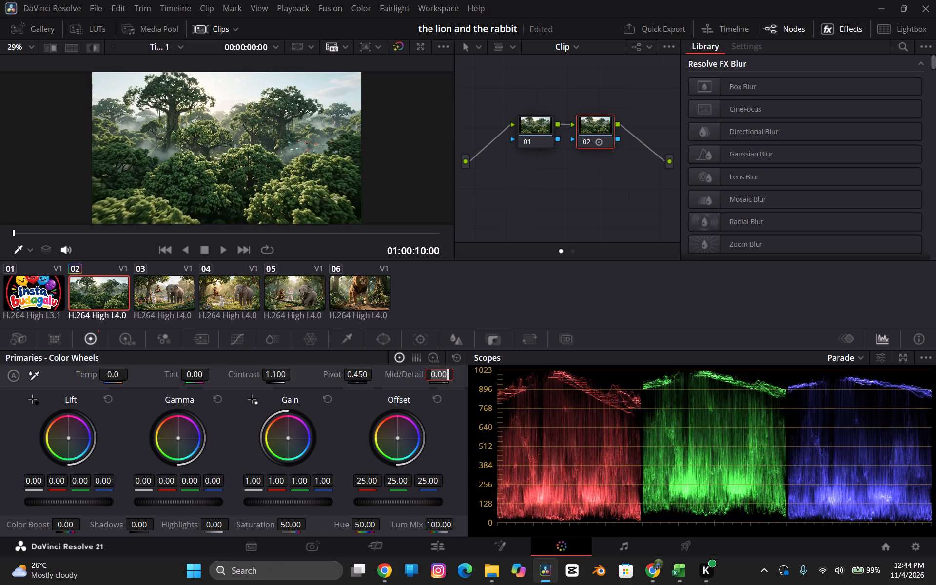
type("10")
key("Return")
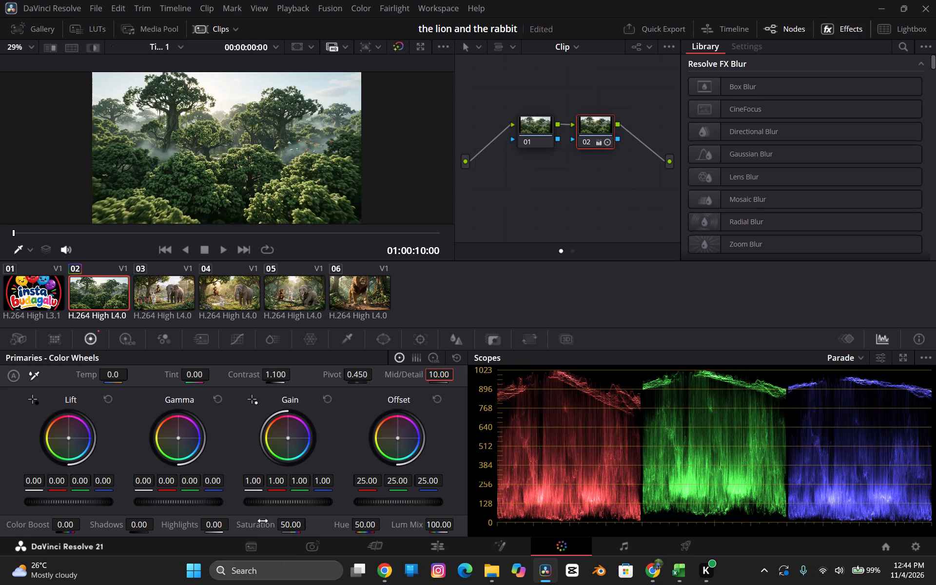
Set node 02's saturation to 55 and its color boost to 12.
double_click(290, 528)
type("55")
key("Return")
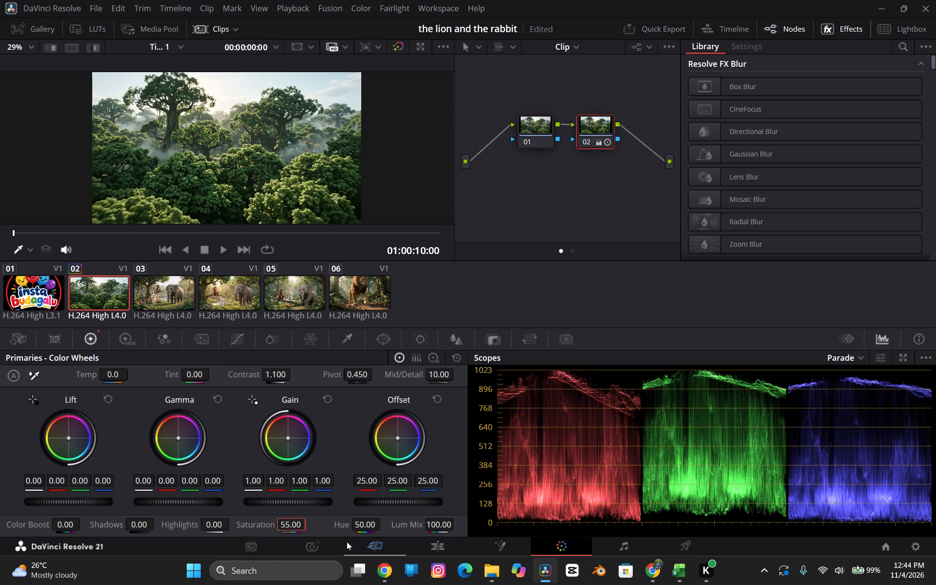
double_click(61, 524)
type("12")
key("Return")
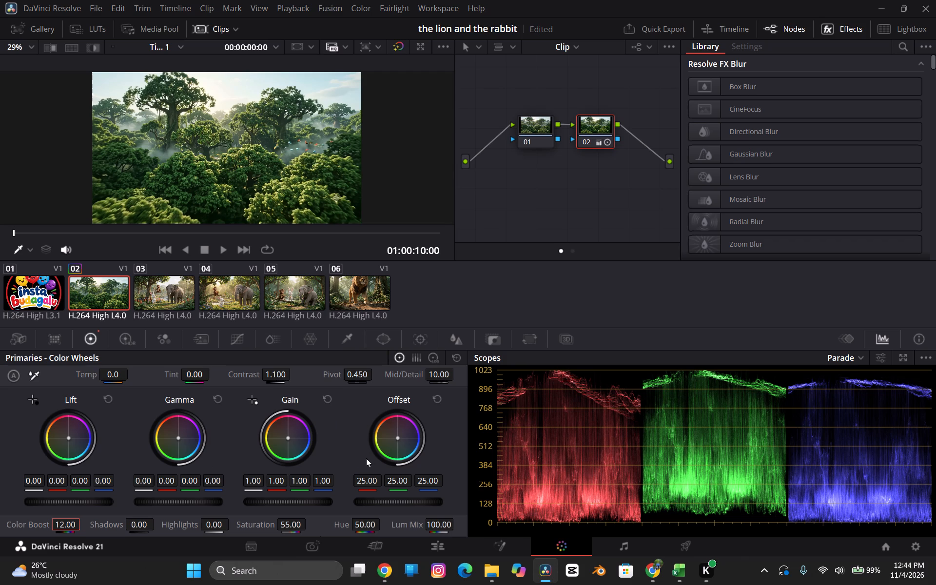
left_click(341, 415)
Add a third serial node after node 02 on clip 02.
left_click(564, 199)
left_click(564, 199)
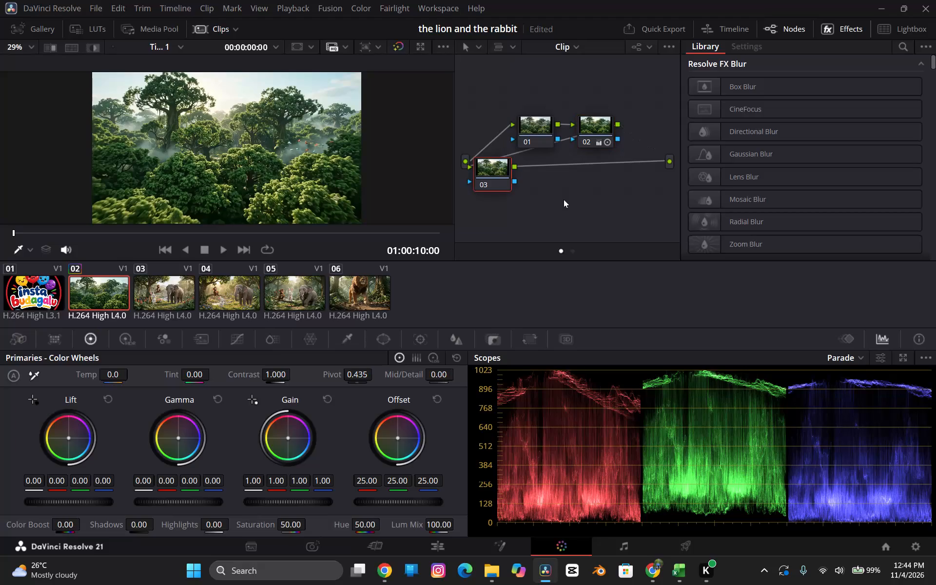
Reposition node 03 in clip 02's node graph, placing it in the open space below nodes 01 and 02.
left_click_drag(483, 170, 634, 126)
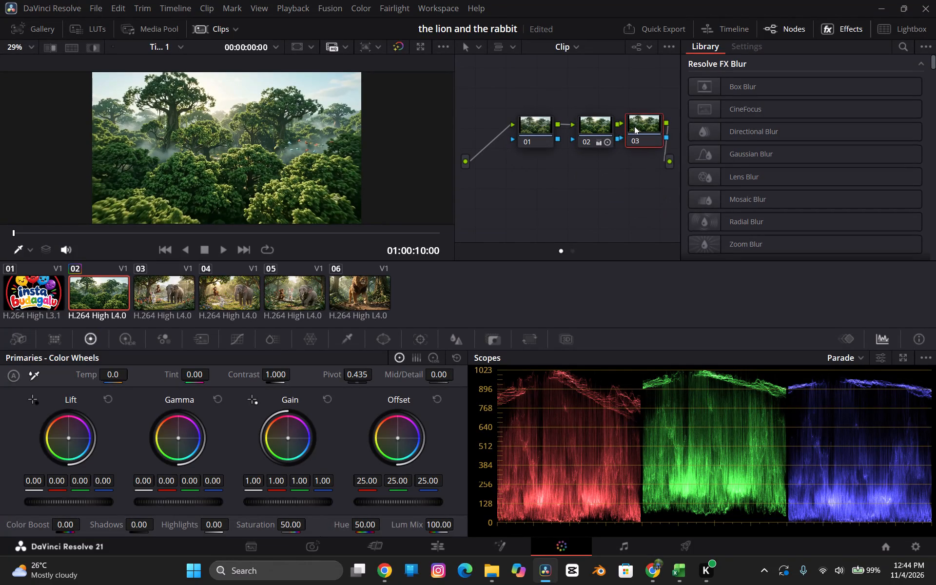
left_click_drag(634, 126, 638, 128)
scroll(638, 128, "down", 4, "ctrl")
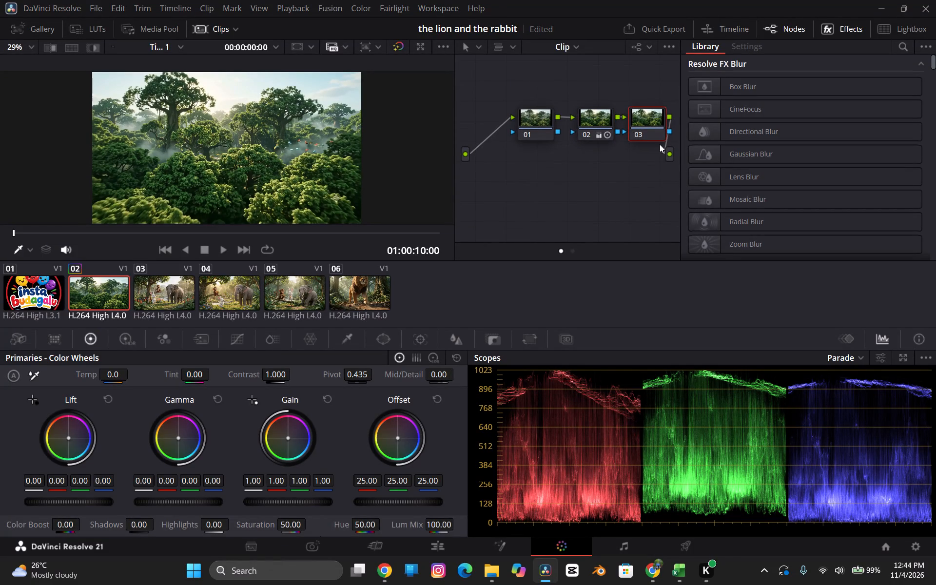
left_click_drag(669, 156, 643, 122)
left_click_drag(643, 122, 627, 171)
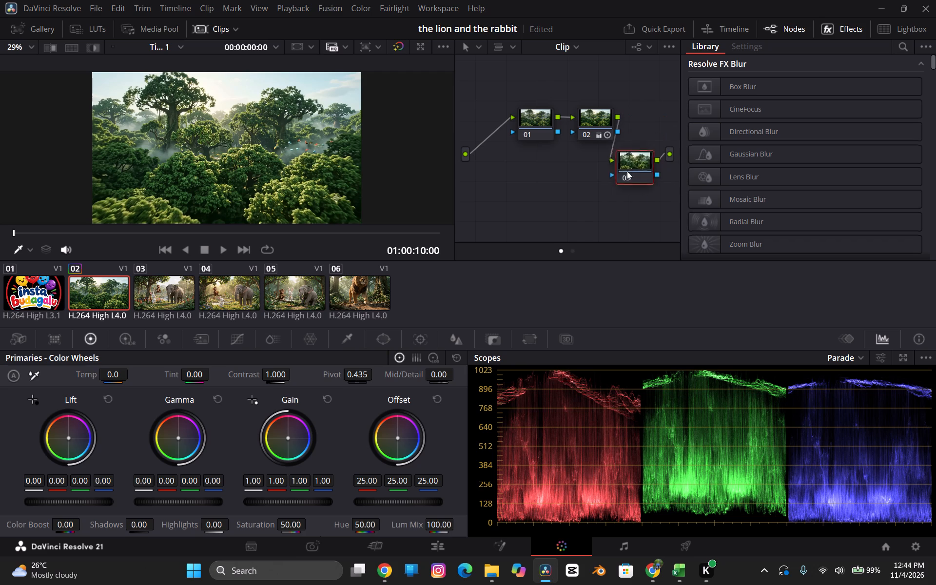
left_click_drag(627, 171, 515, 190)
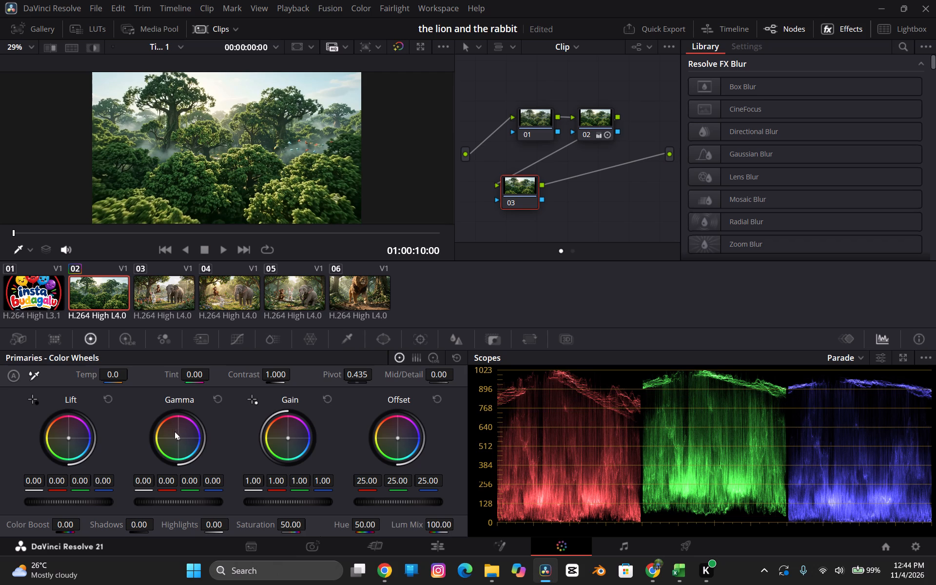
Set node 03's color temperature to 200 and its tint to 3.
double_click(113, 372)
type("200")
key("Return")
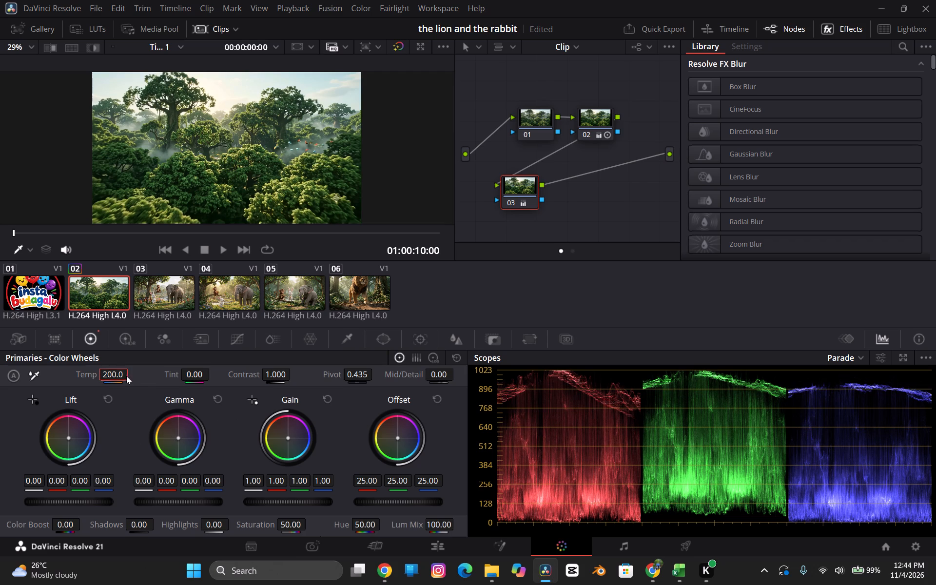
double_click(192, 376)
key("2")
key("BackSpace")
key("3")
key("Return")
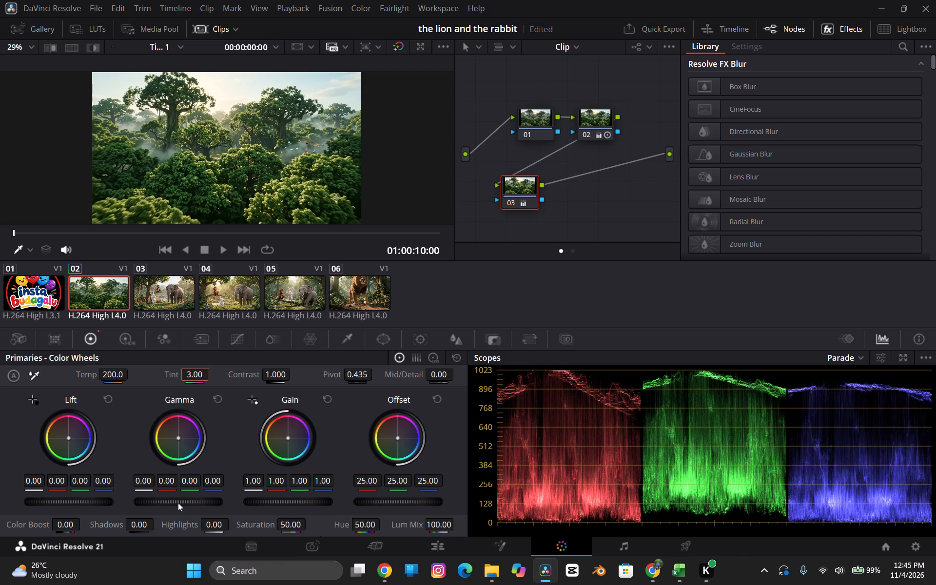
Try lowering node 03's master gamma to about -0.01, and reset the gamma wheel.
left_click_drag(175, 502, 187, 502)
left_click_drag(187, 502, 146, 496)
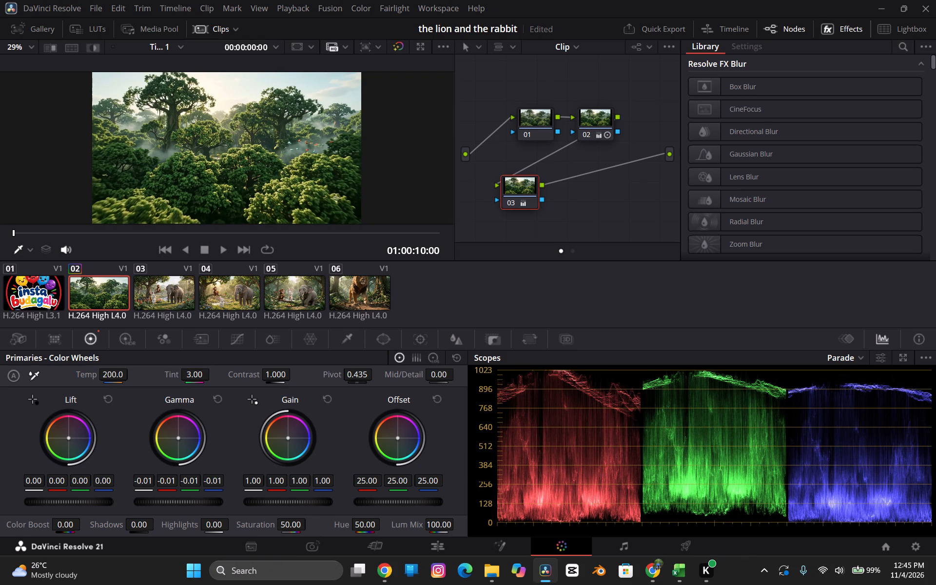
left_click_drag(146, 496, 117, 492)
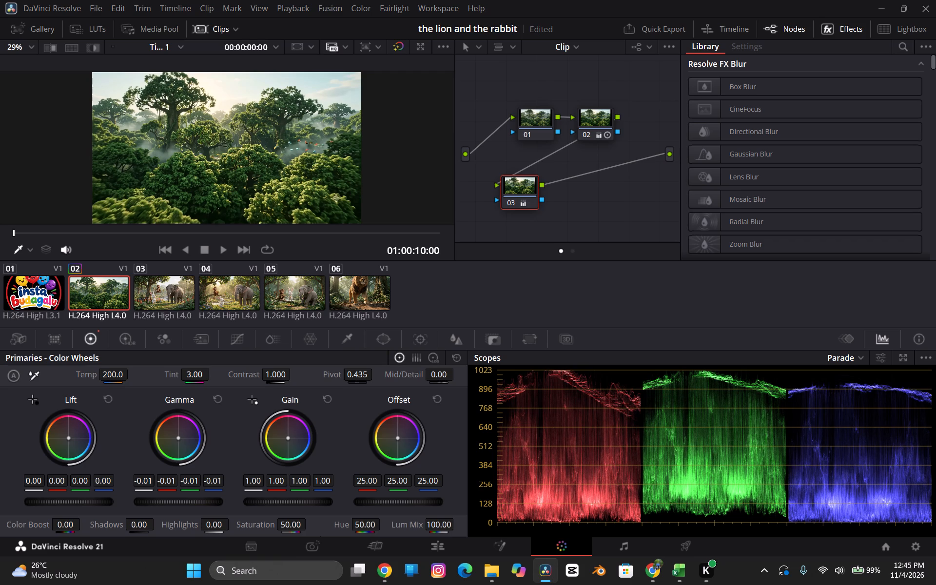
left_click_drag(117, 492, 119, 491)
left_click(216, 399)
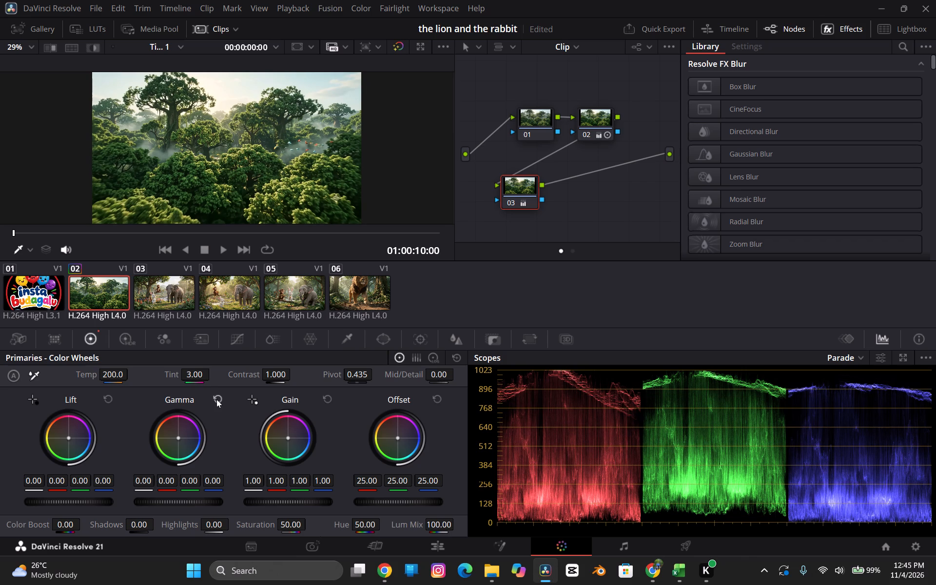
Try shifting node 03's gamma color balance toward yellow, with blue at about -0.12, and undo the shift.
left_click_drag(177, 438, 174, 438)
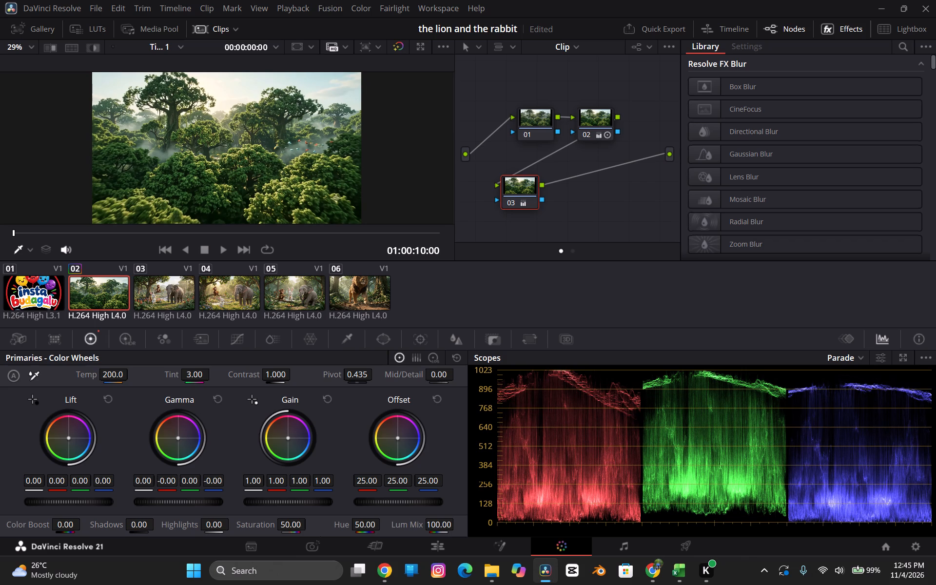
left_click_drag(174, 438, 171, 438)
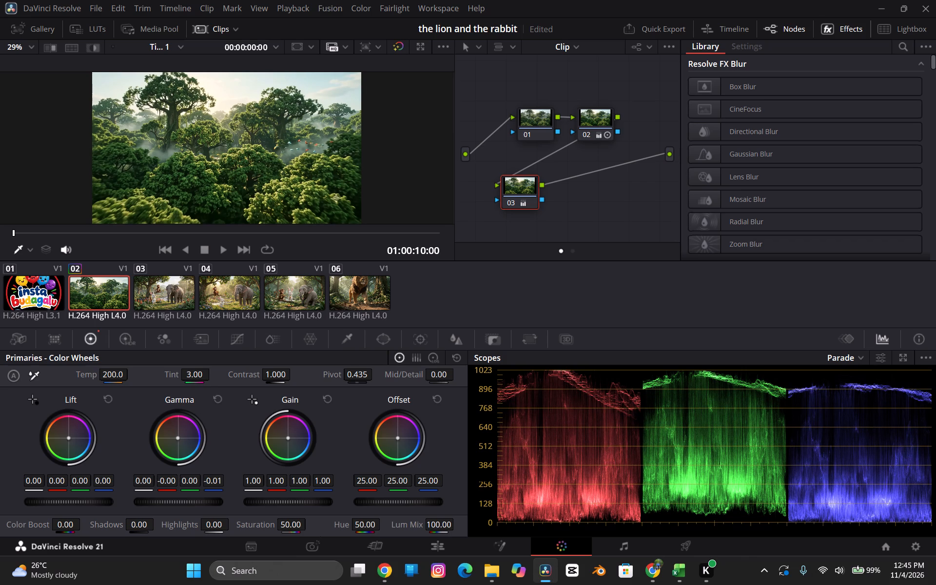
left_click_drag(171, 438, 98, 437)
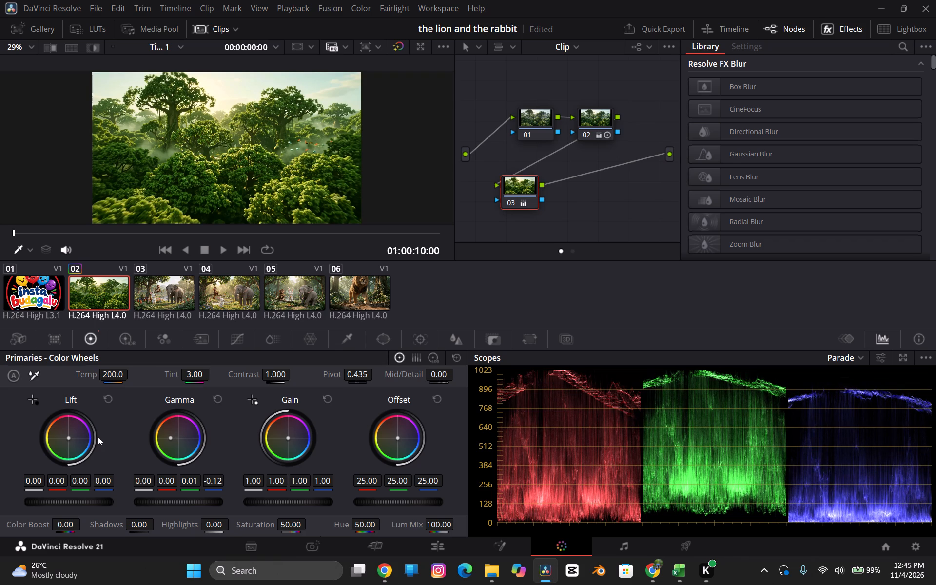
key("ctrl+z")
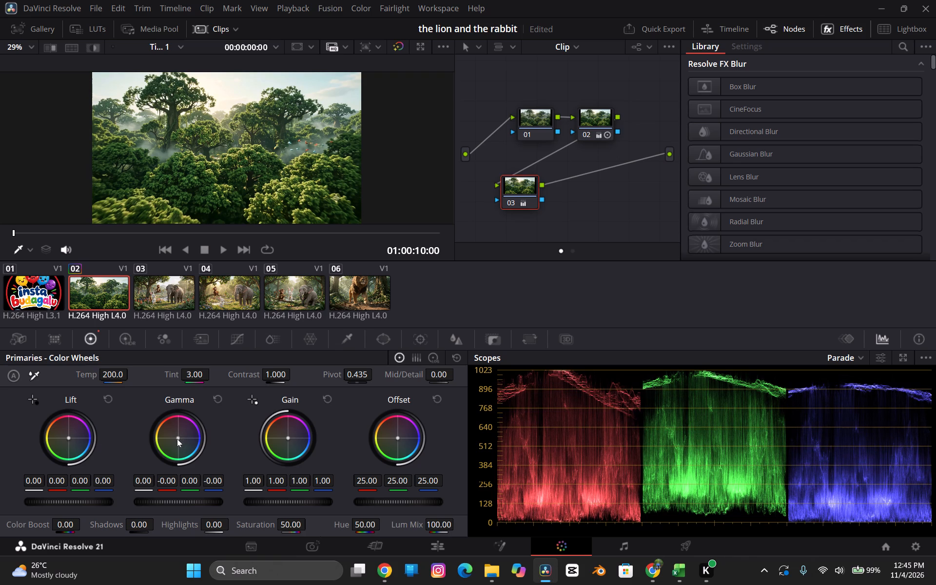
Shift node 03's gamma color balance toward orange, to about red 0.02, green -0.01 and blue -0.03, and preview the clip.
left_click_drag(179, 438, 178, 438)
left_click_drag(178, 438, 177, 438)
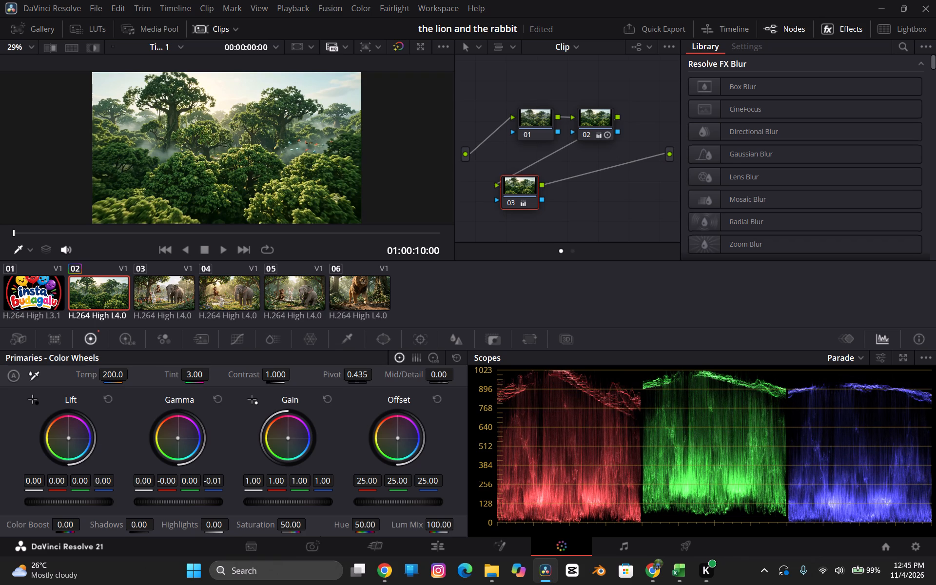
left_click_drag(177, 438, 176, 438)
left_click_drag(176, 438, 175, 438)
left_click_drag(175, 438, 173, 434)
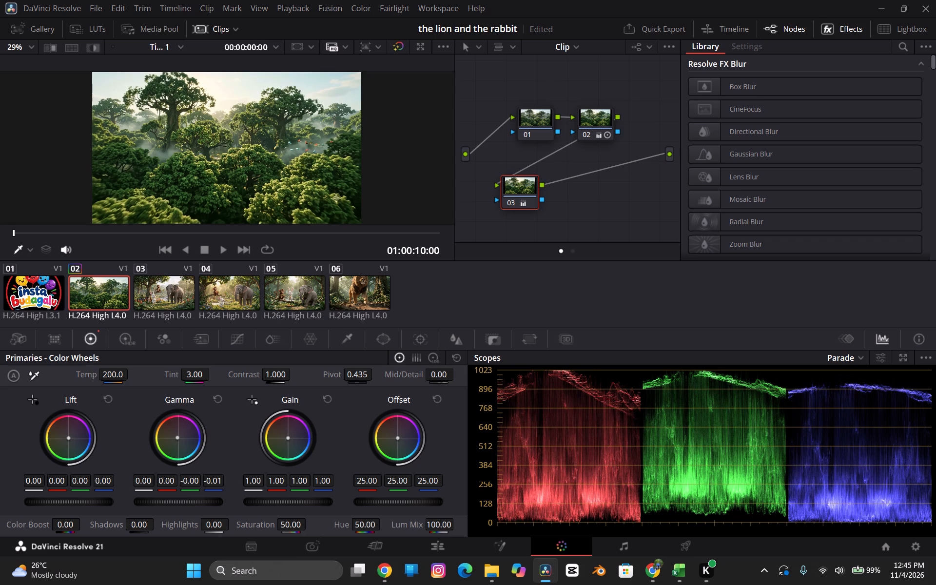
left_click_drag(173, 434, 168, 429)
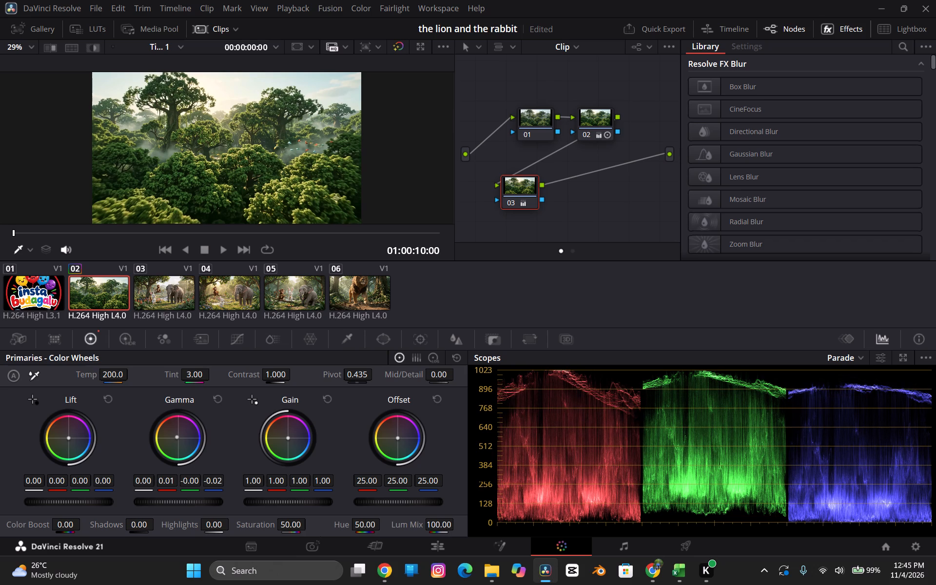
left_click_drag(168, 429, 164, 424)
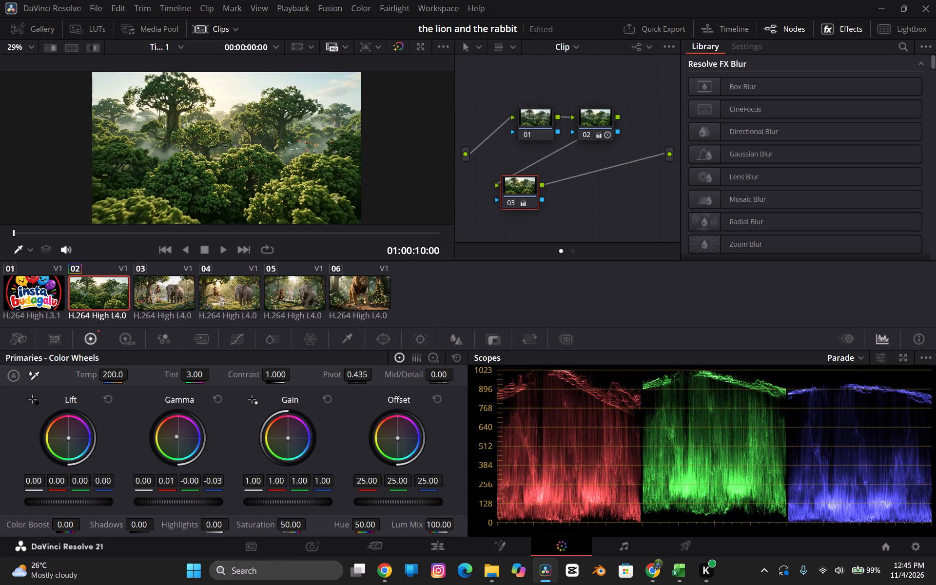
left_click_drag(164, 424, 162, 422)
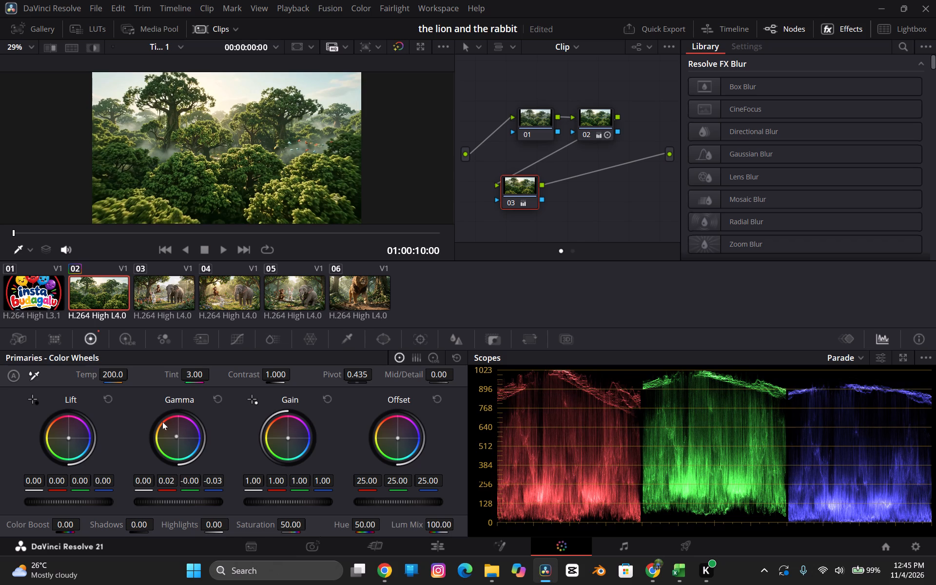
key("ctrl+z")
key("ctrl+shift+z")
left_click_drag(177, 437, 176, 436)
left_click_drag(176, 436, 172, 431)
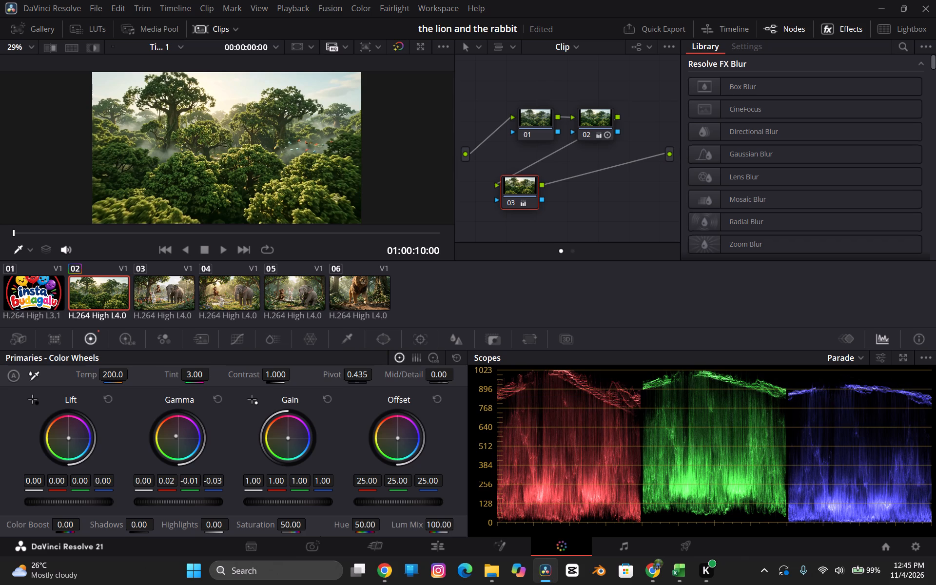
left_click_drag(172, 431, 174, 431)
key("space")
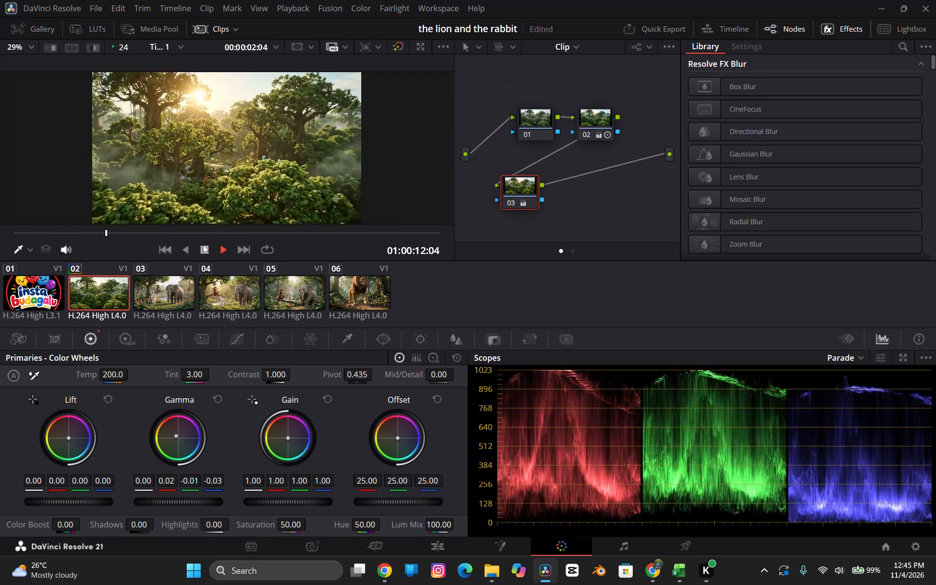
key("space")
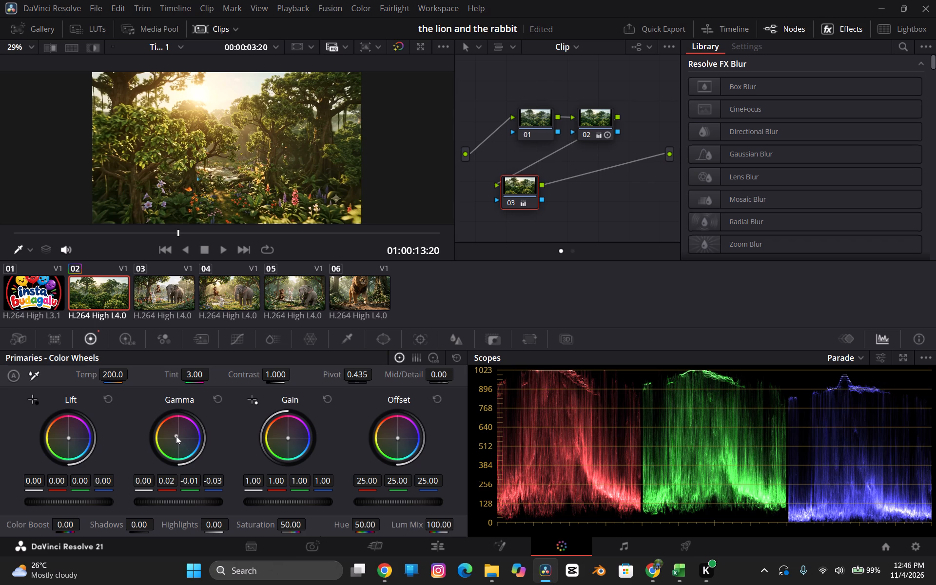
Reduce node 03's gamma color balance shift to about red 0.01, green -0.01 and blue -0.02.
left_click_drag(176, 436, 177, 434)
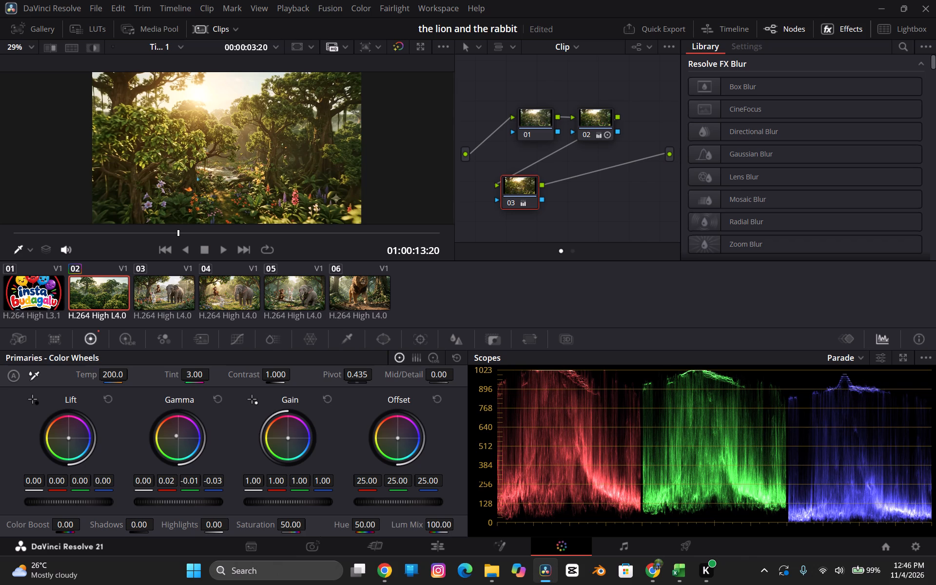
left_click_drag(177, 434, 178, 433)
left_click_drag(178, 433, 186, 444)
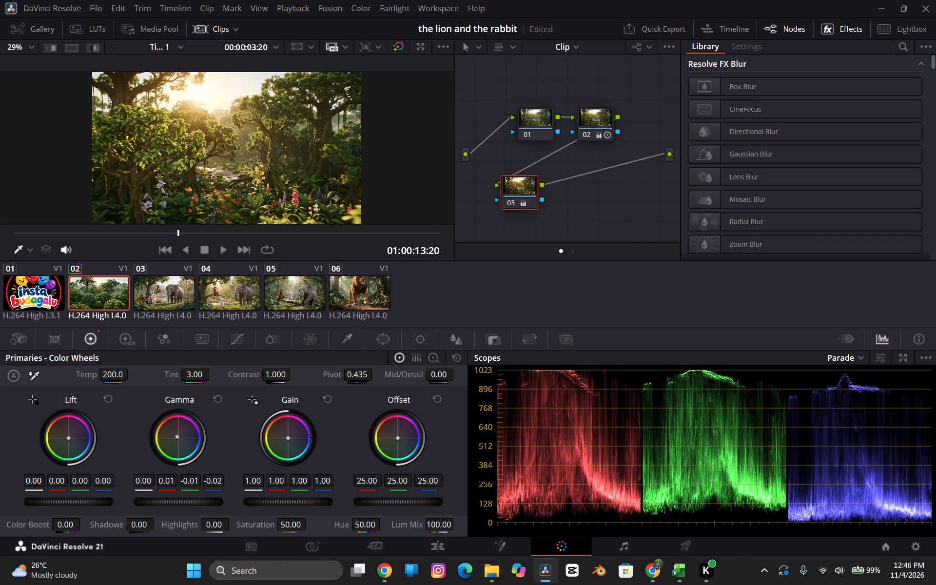
left_click_drag(186, 444, 189, 444)
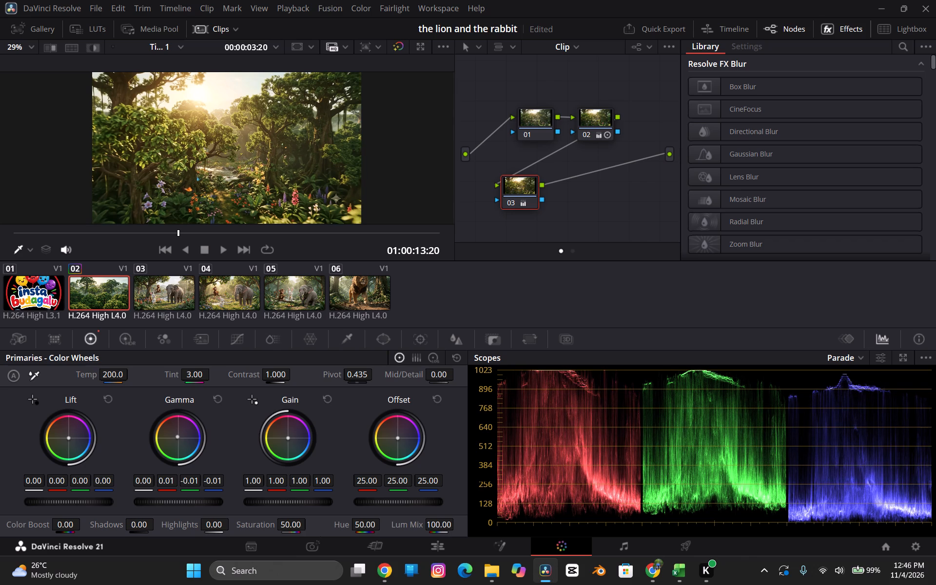
left_click_drag(189, 444, 184, 444)
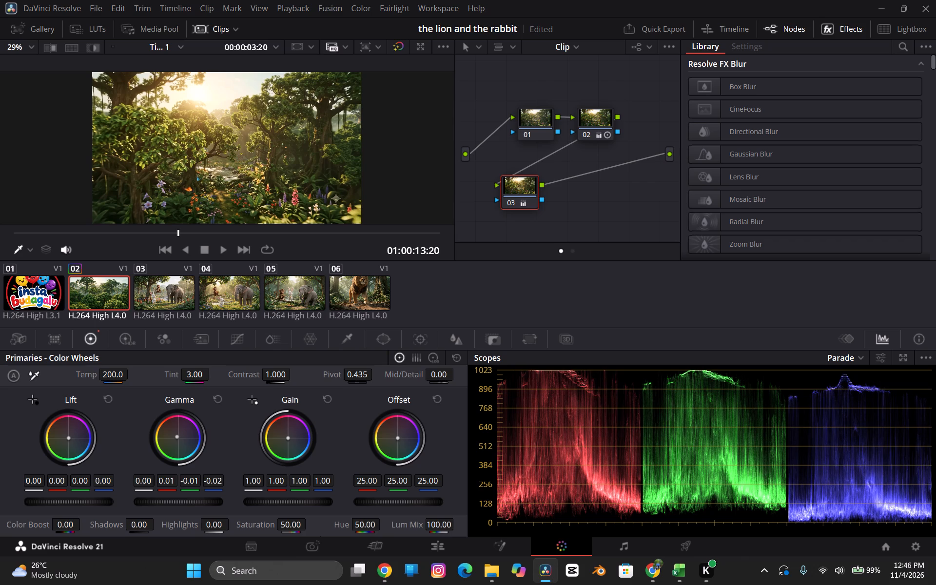
left_click_drag(184, 444, 184, 444)
Shift node 03's gain color balance toward yellow, to about red 1.01, green 1.00 and blue 0.90.
left_click_drag(288, 438, 287, 436)
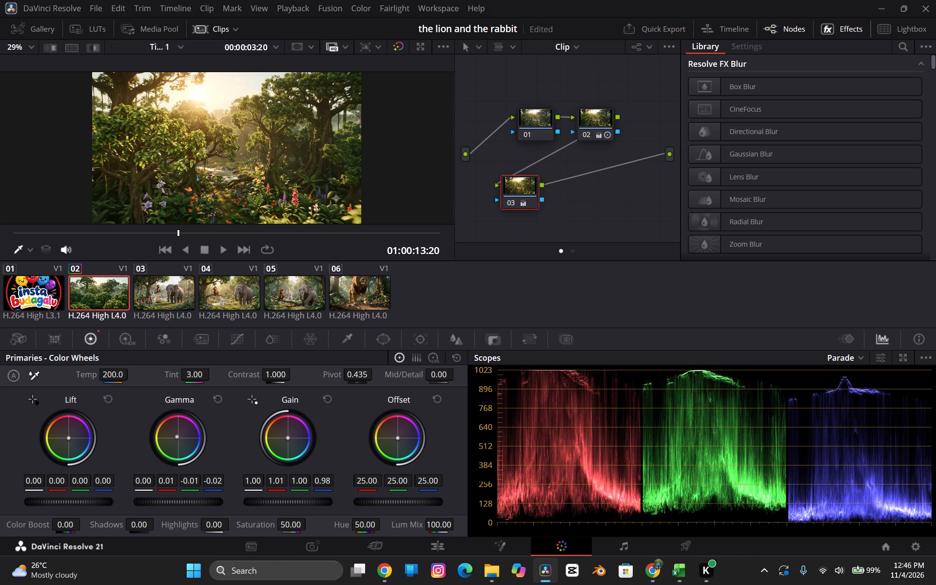
left_click_drag(287, 436, 288, 430)
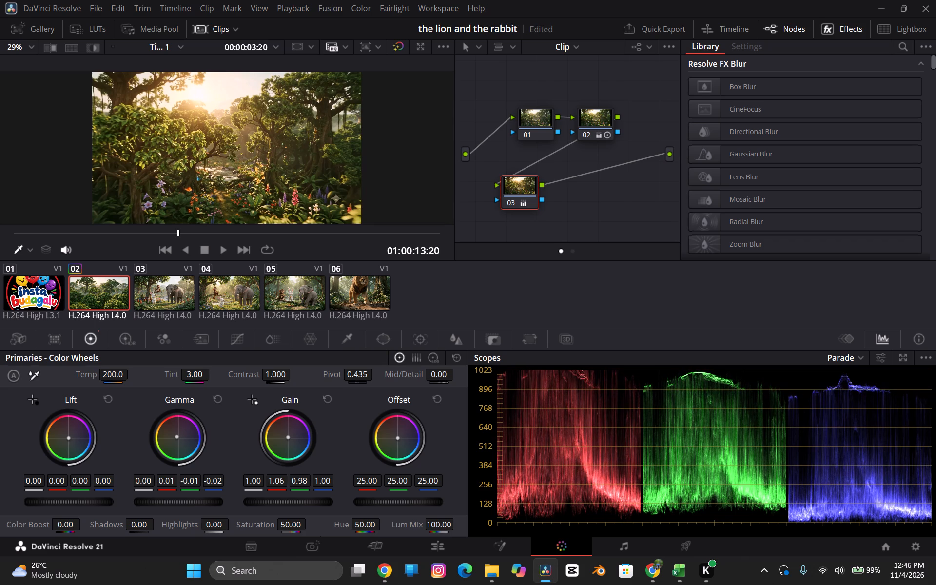
left_click_drag(288, 430, 287, 430)
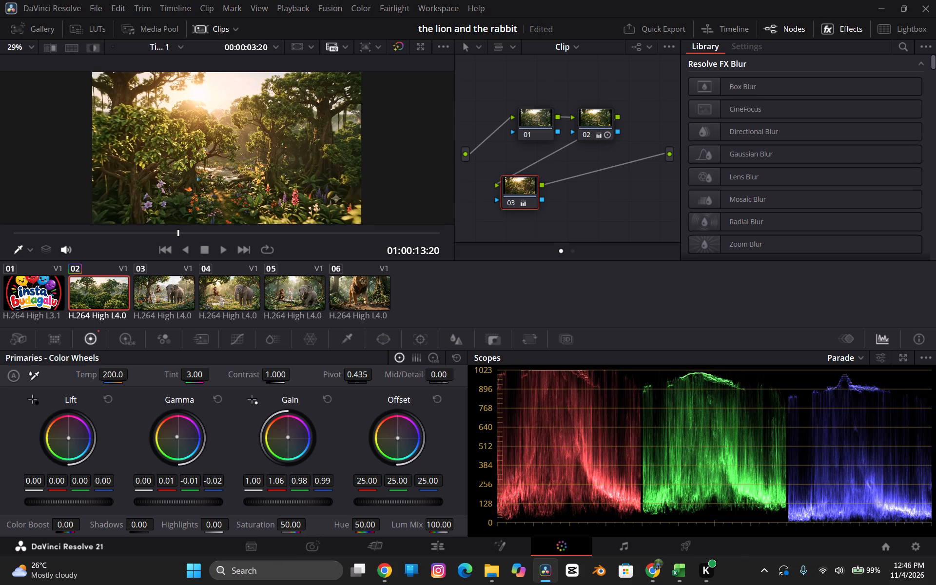
left_click_drag(287, 430, 286, 427)
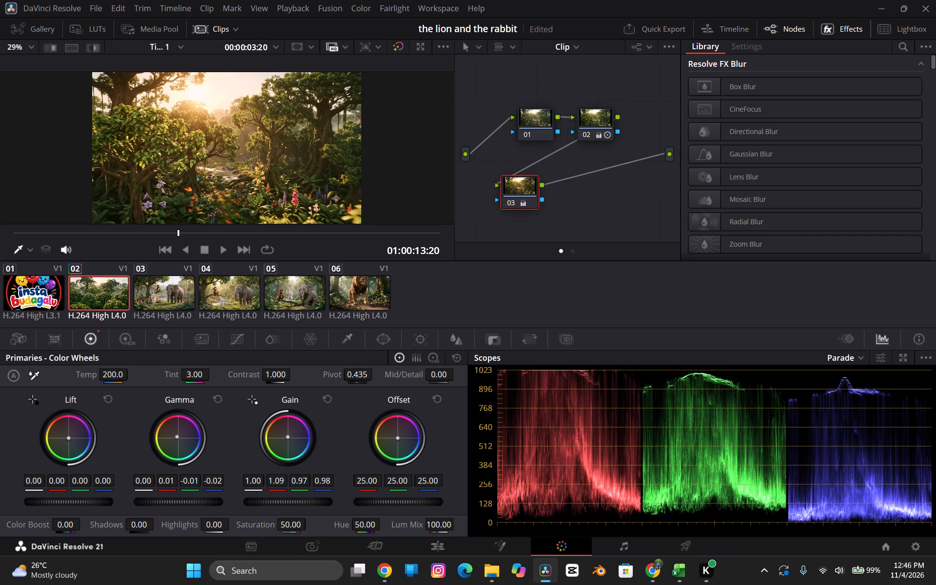
left_click_drag(286, 427, 282, 428)
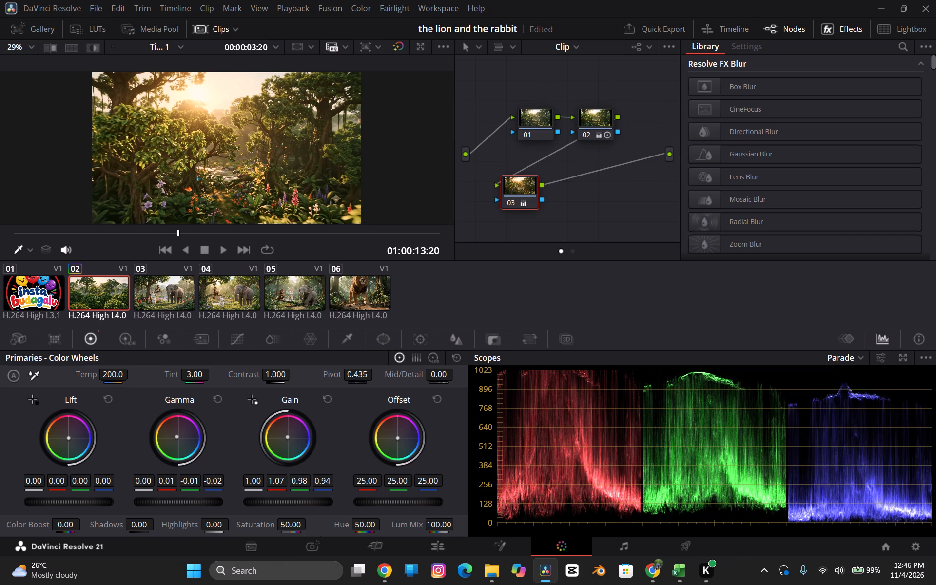
left_click_drag(282, 428, 281, 426)
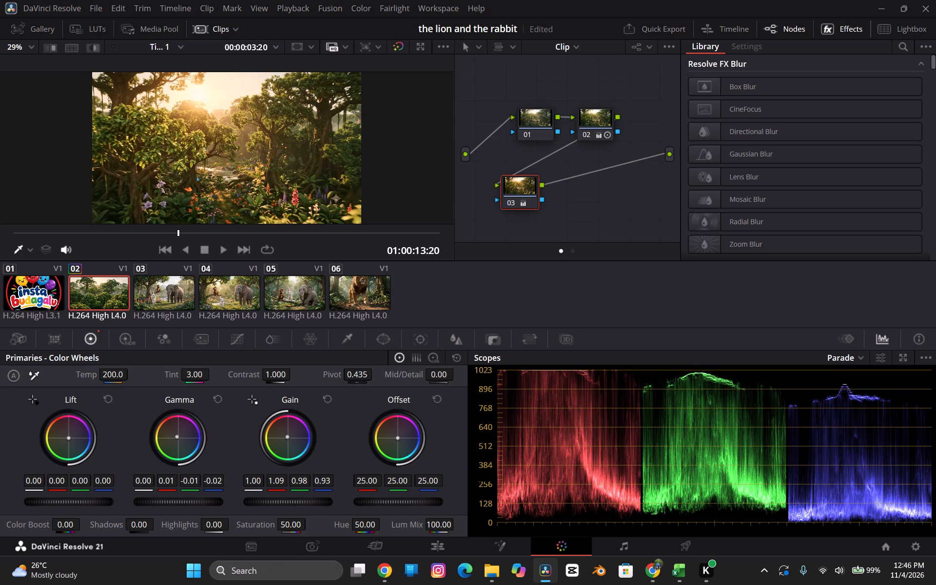
left_click_drag(281, 426, 279, 437)
key("ctrl+z")
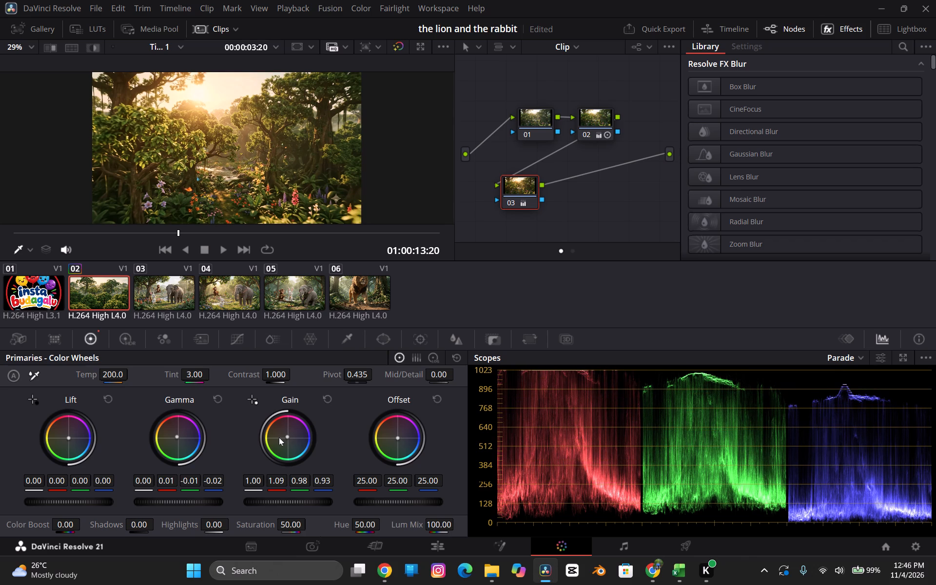
key("ctrl+shift+z")
left_click(287, 438)
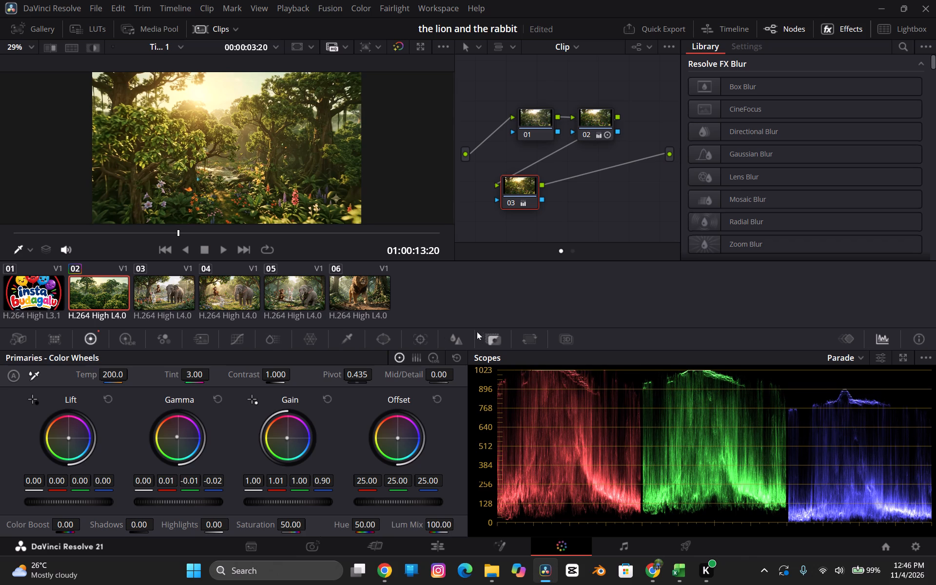
Add a serial node after node 03.
left_click(552, 183)
key("alt+s")
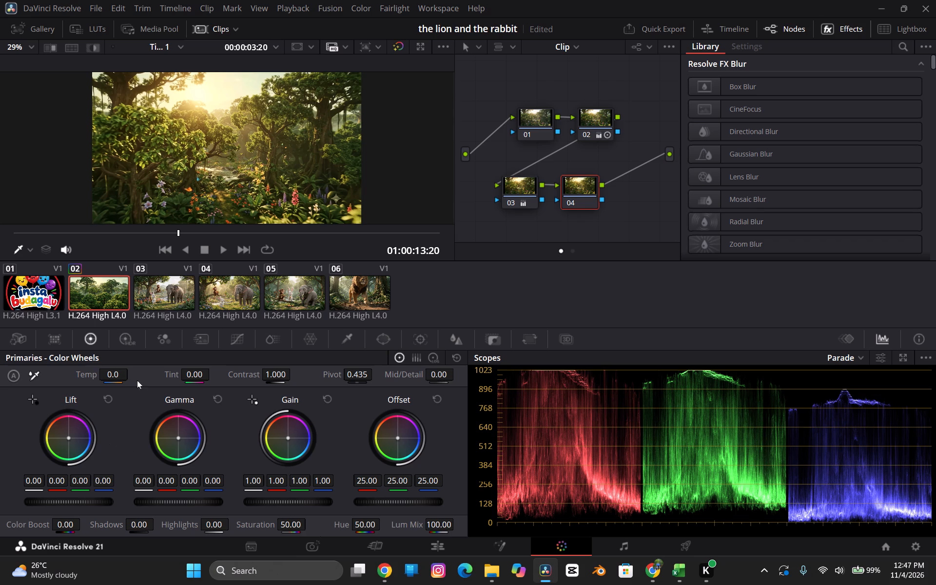
Look through the grading palettes, including HDR wheels, Tracker, Qualifier, Color Warper, ColorSlice and Motion Effects, for a green saturation control.
left_click(134, 337)
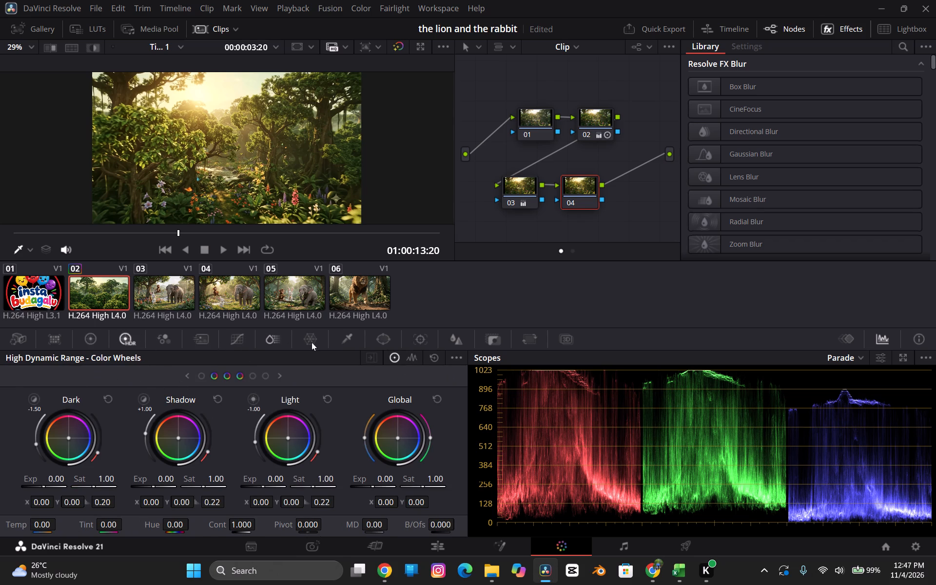
left_click(423, 340)
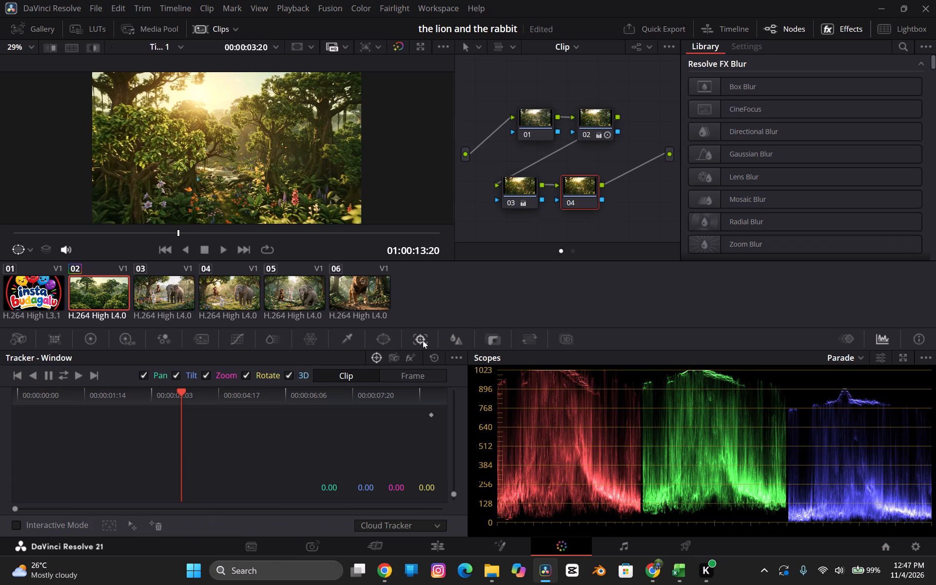
left_click(382, 339)
left_click(351, 336)
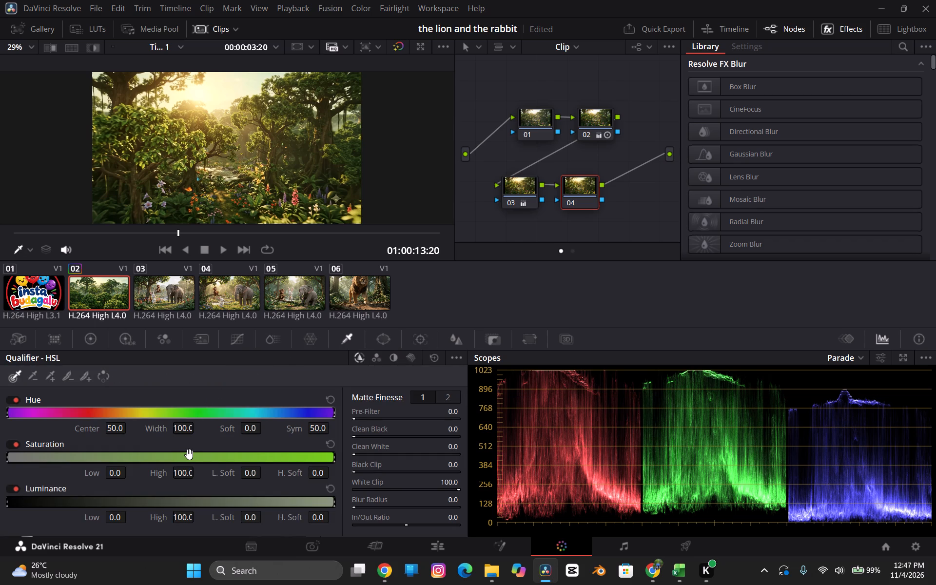
scroll(191, 454, "down", 4)
left_click(314, 330)
left_click(308, 341)
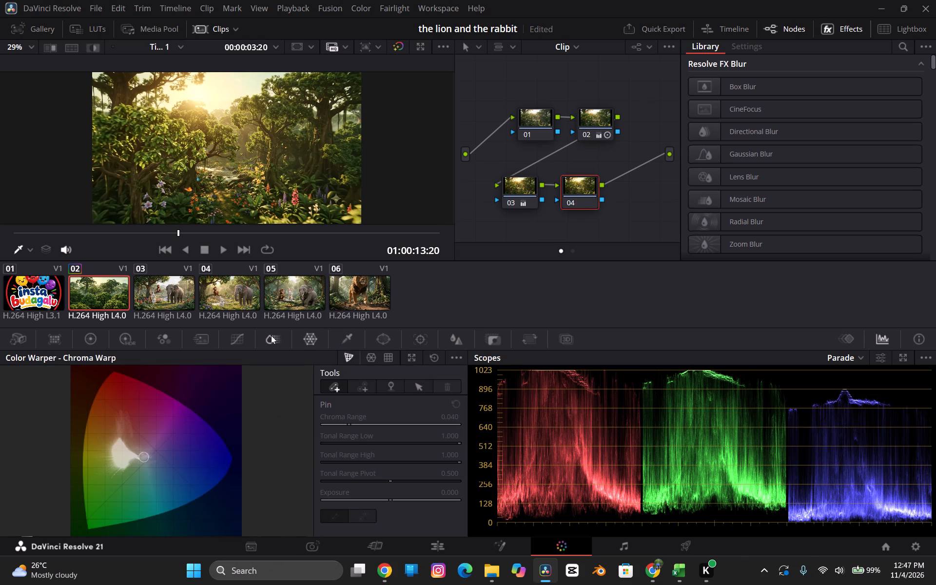
left_click(272, 334)
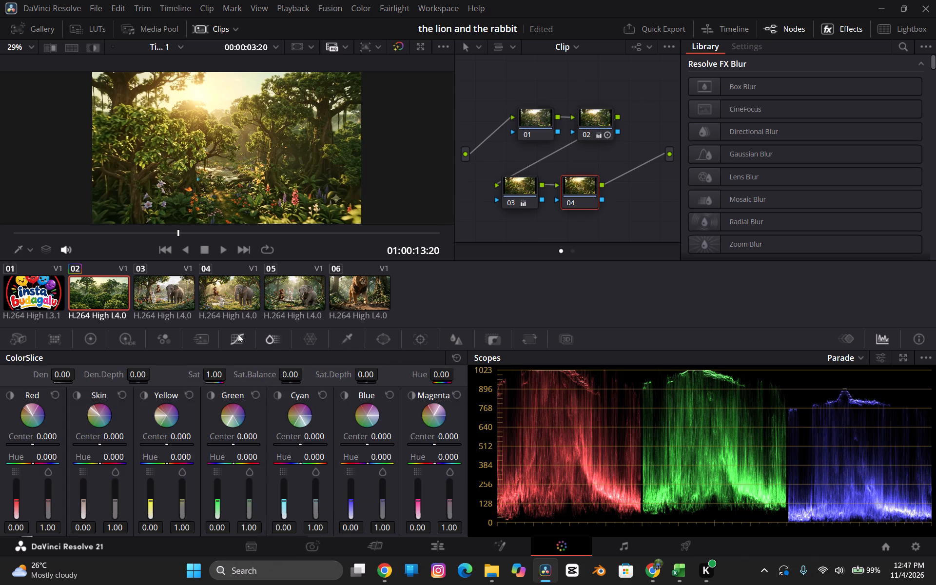
left_click(238, 334)
left_click(207, 336)
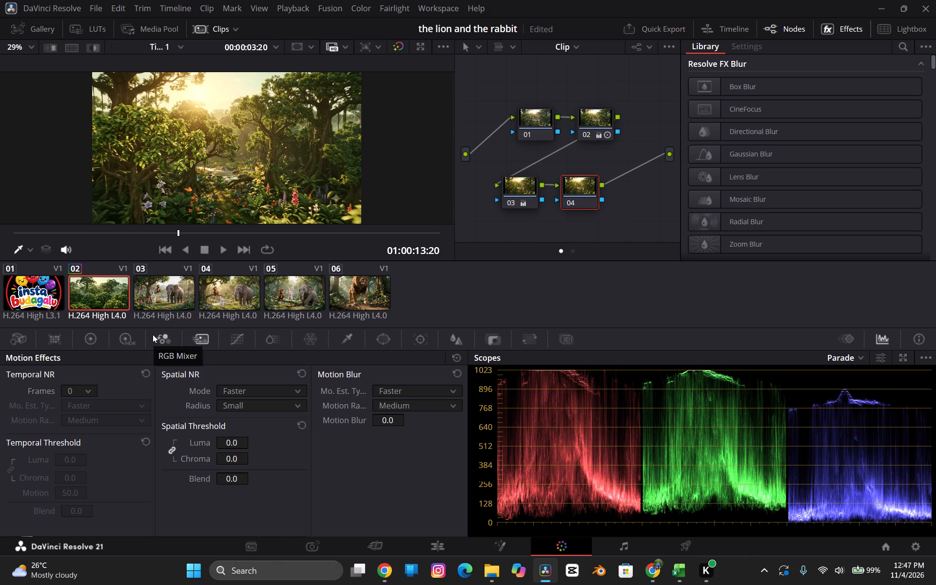
left_click(384, 568)
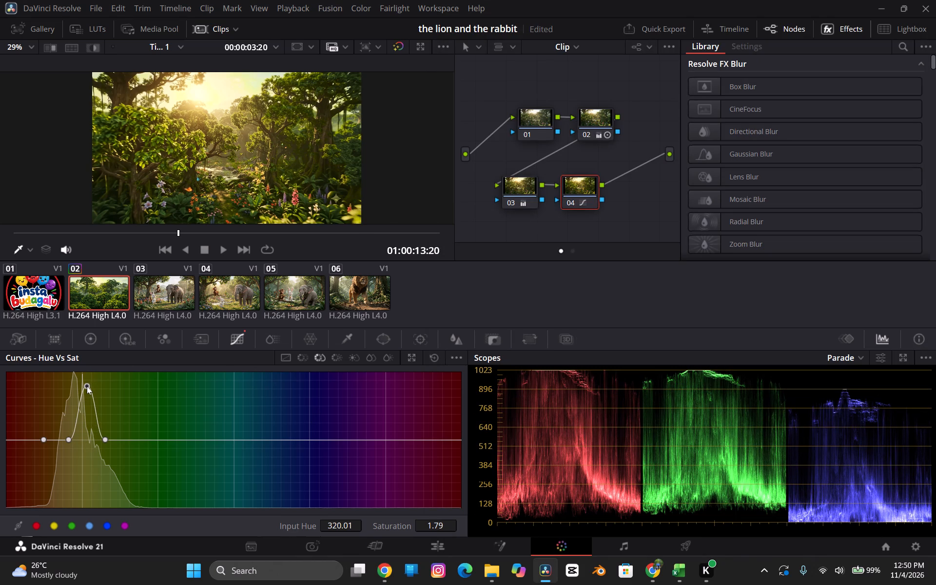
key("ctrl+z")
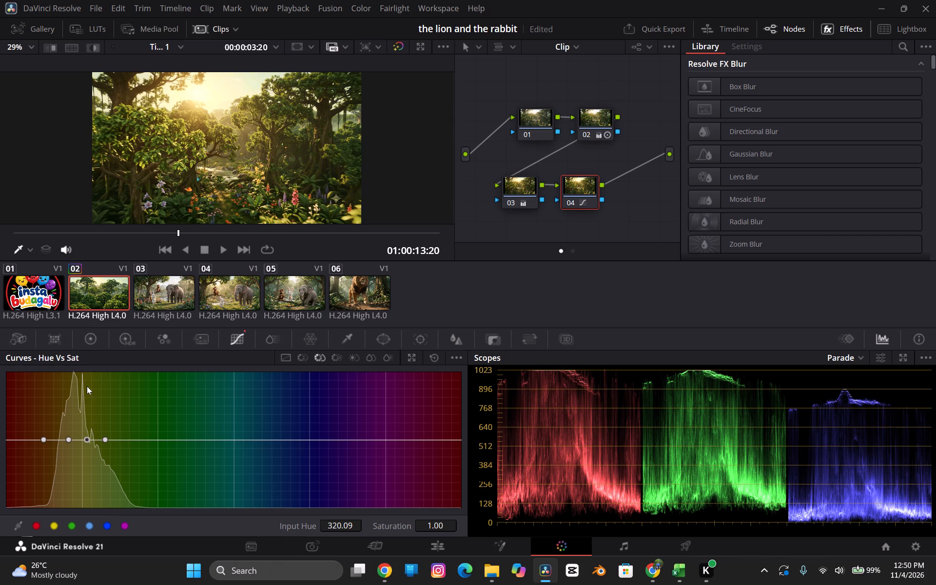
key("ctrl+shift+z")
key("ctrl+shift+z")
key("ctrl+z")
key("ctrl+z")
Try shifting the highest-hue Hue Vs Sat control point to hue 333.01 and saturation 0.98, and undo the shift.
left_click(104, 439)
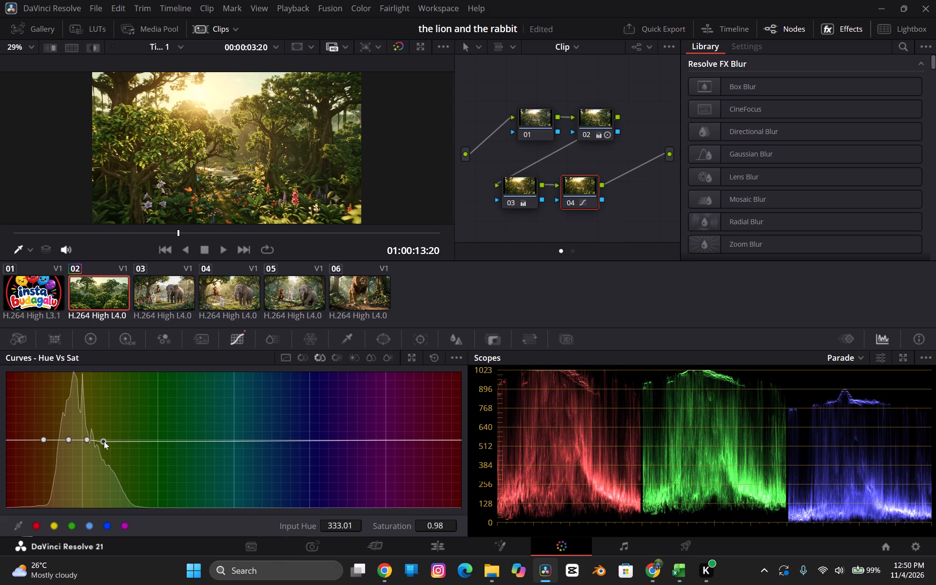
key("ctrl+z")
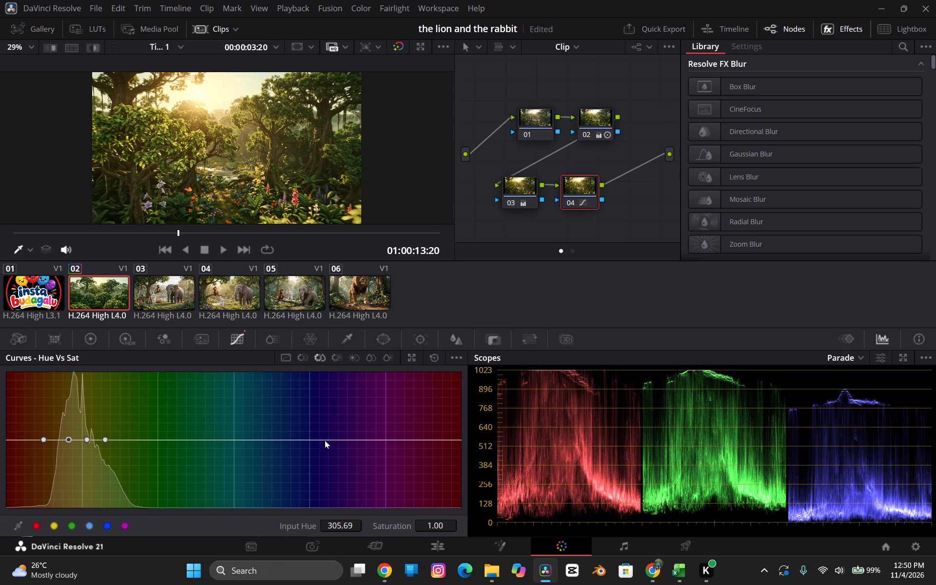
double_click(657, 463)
Sample more of the jungle foliage and undergrowth in the viewer to add another Hue Vs Sat control point on node 04.
double_click(266, 220)
left_click_drag(266, 220, 260, 199)
left_click_drag(260, 199, 255, 182)
double_click(224, 213)
left_click_drag(224, 213, 226, 162)
left_click_drag(226, 162, 227, 164)
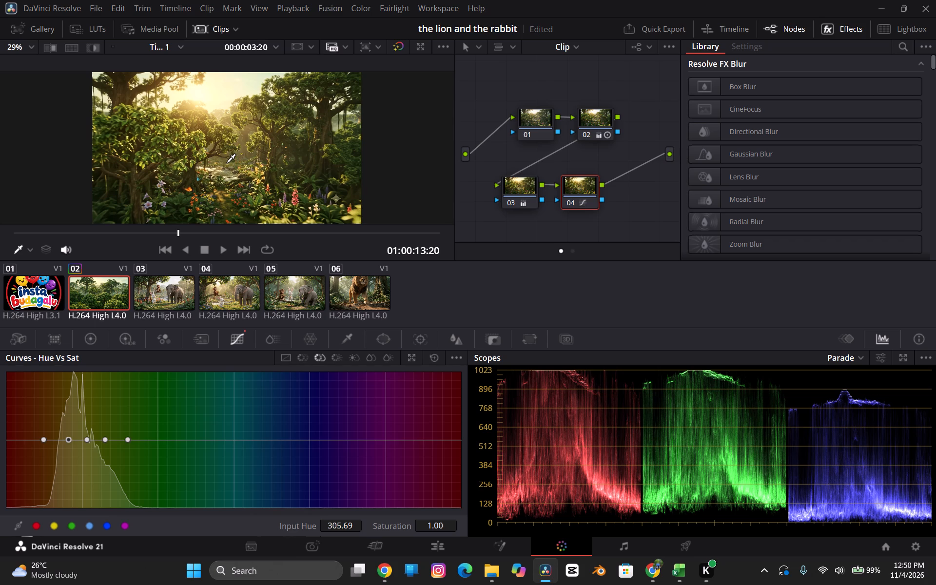
Close DaVinci Resolve and the open Chrome windows, including the one with the ChatGPT instructions.
left_click(935, 0)
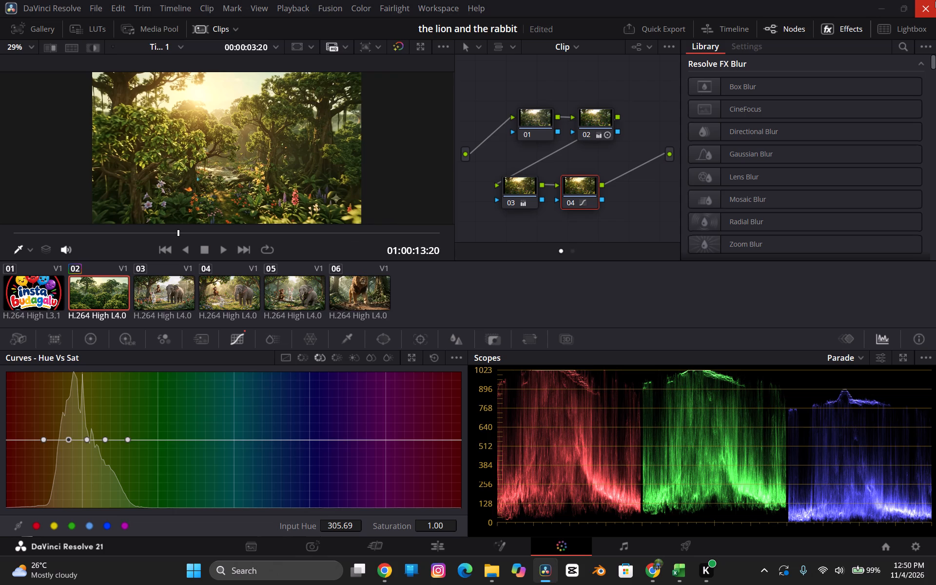
left_click(935, 0)
left_click(935, 0)
left_click_drag(935, 0, 907, 22)
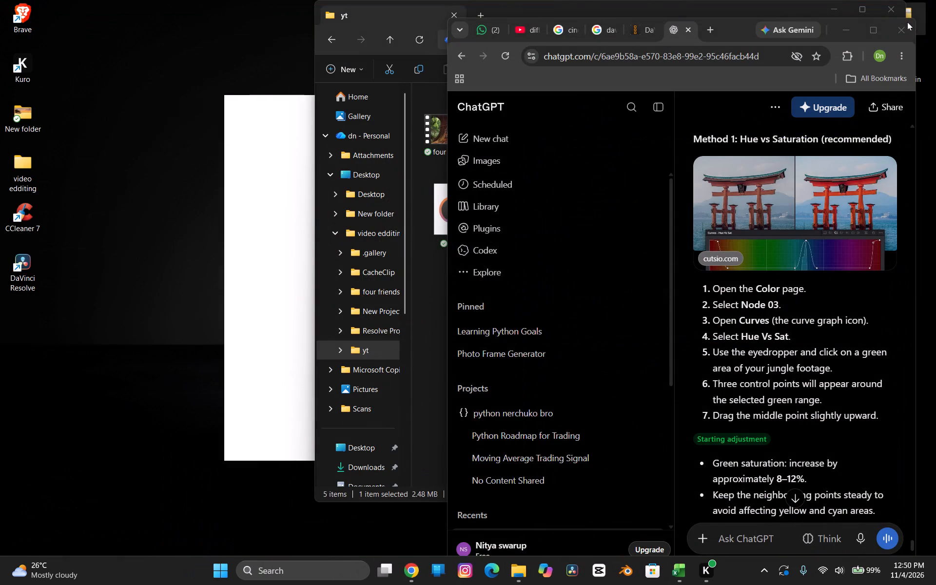
triple_click(907, 22)
left_click_drag(907, 22, 896, 33)
left_click(896, 33)
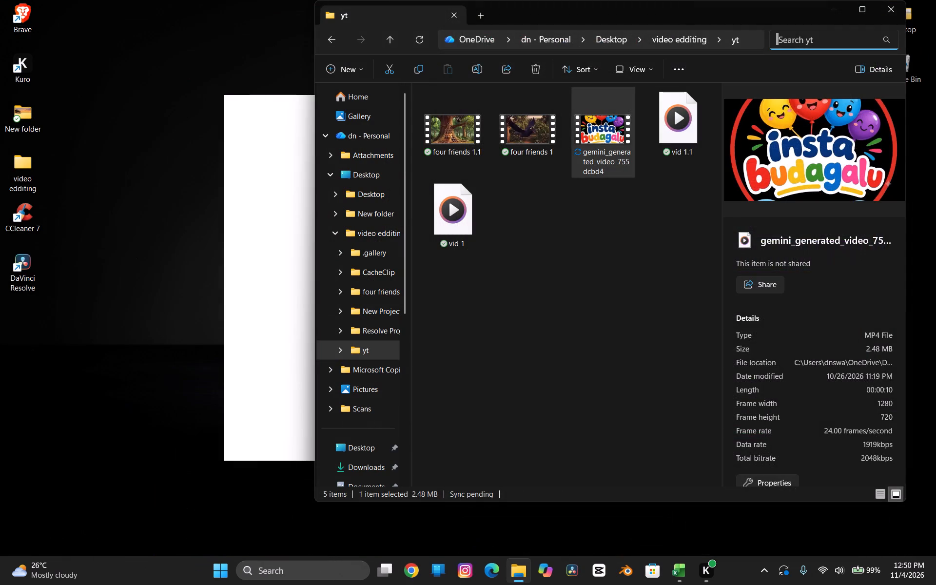
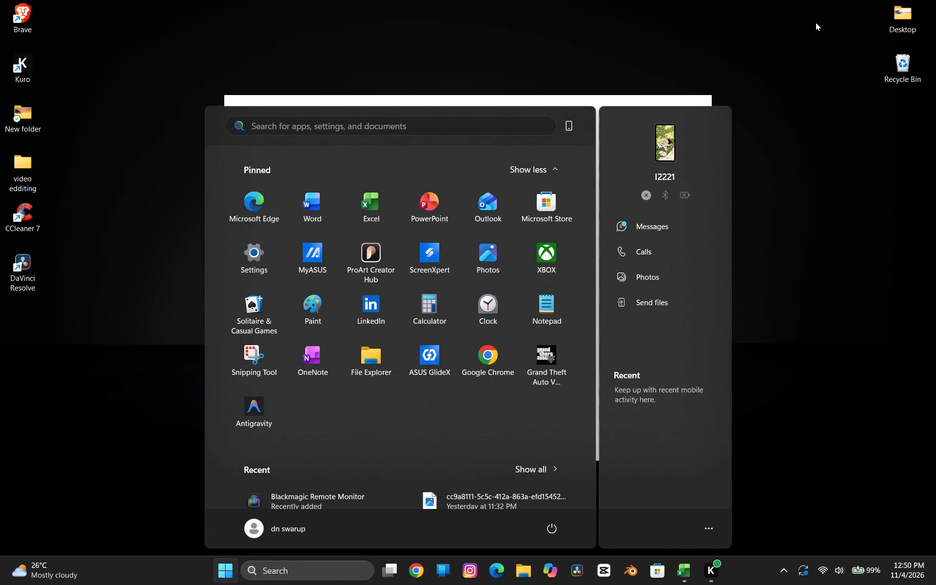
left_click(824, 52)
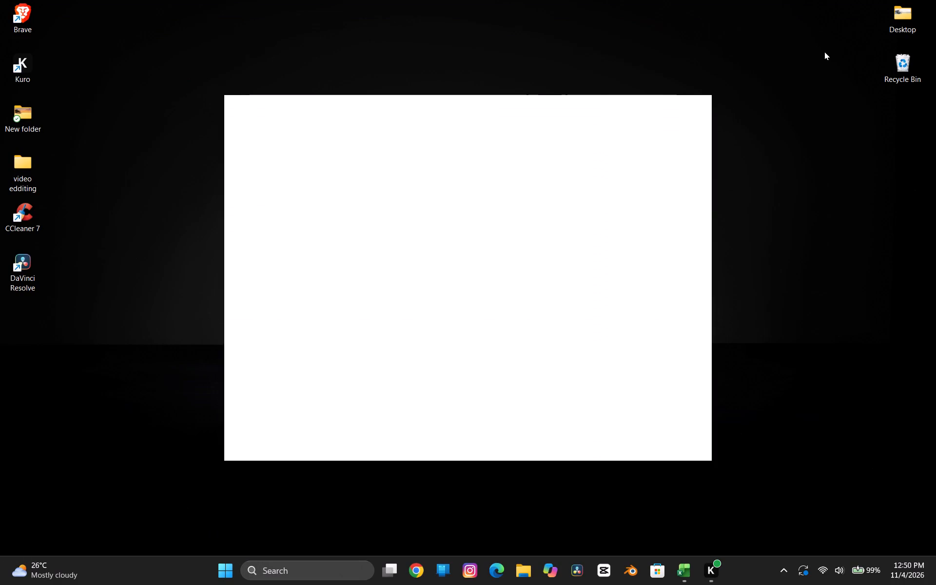
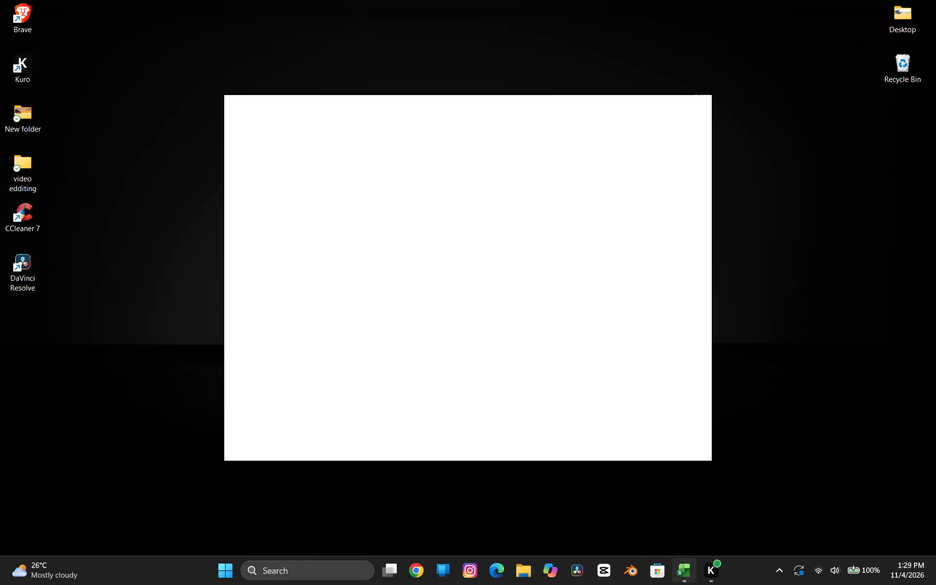
In the Excel scene sheet, enter "done" as the video name for clip 5.1, The Mysterious Lion's Roar.
left_click(696, 584)
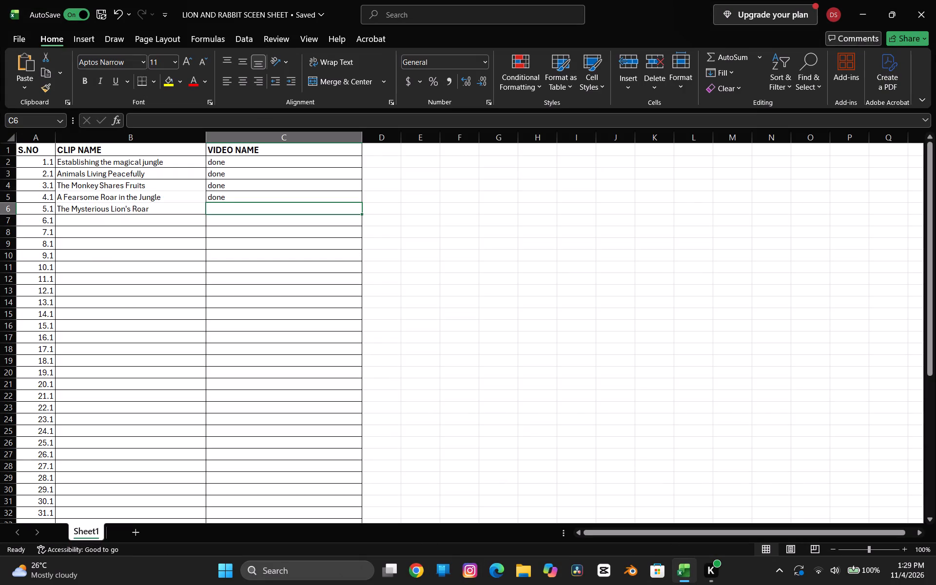
type("done")
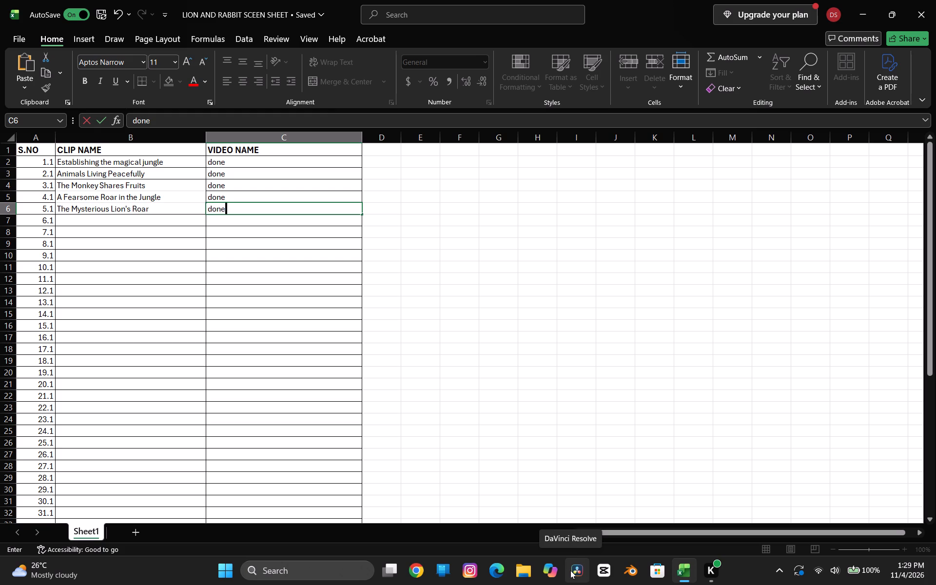
Launch DaVinci Resolve.
left_click(570, 570)
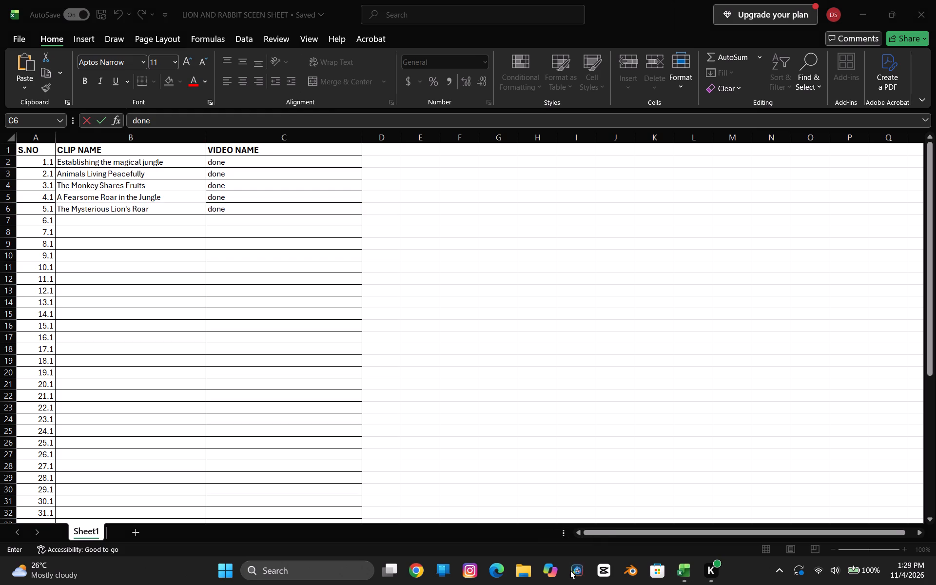
left_click(570, 570)
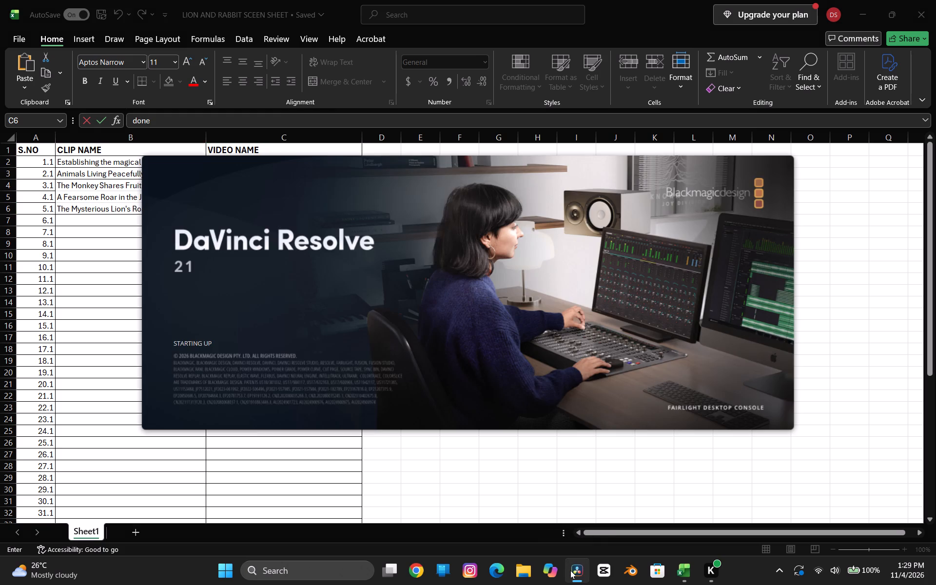
left_click(570, 570)
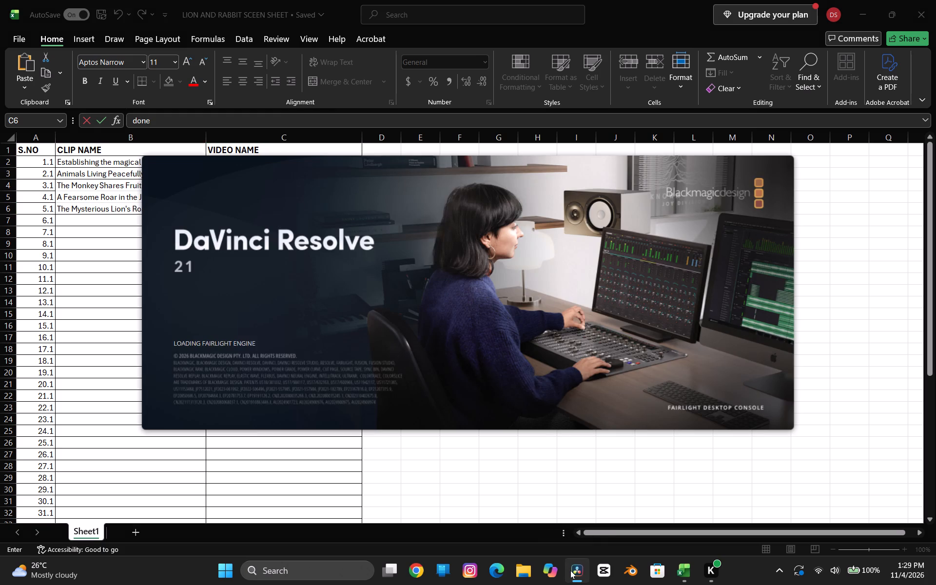
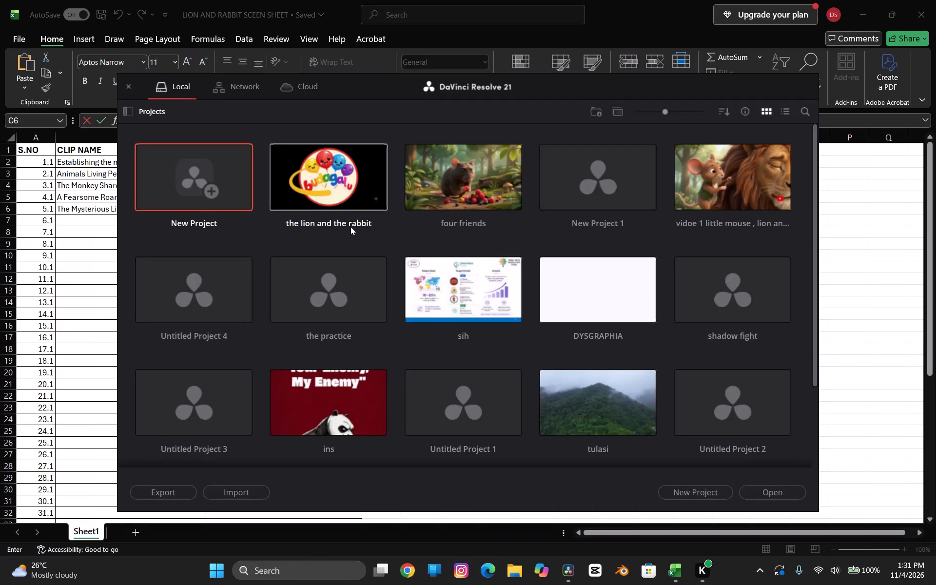
Open the existing project named "the lion and the rabbit".
left_click(349, 219)
double_click(337, 196)
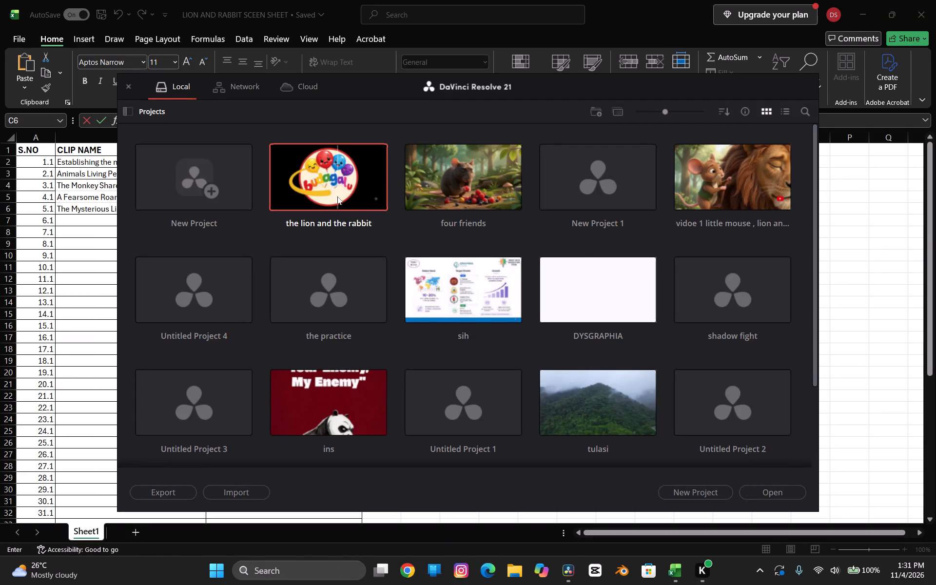
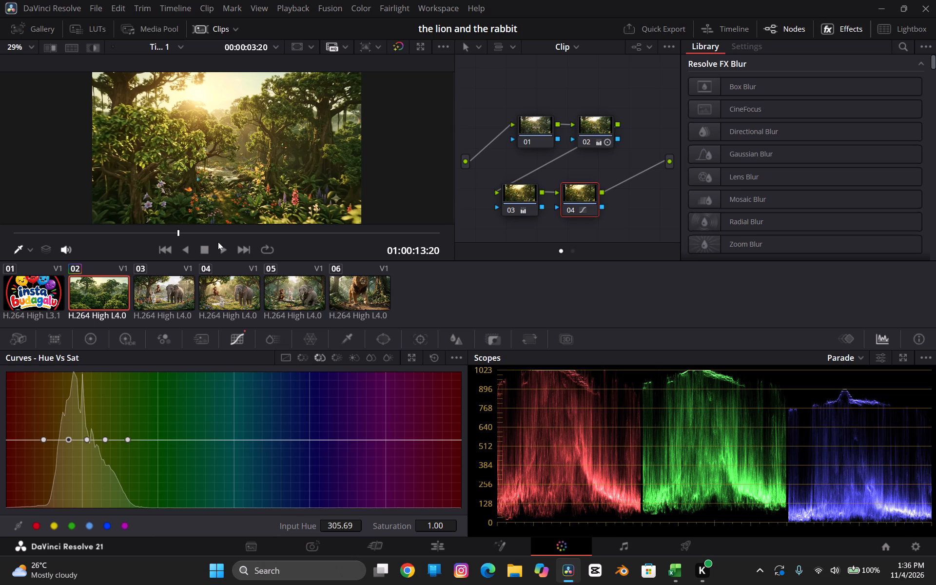
Play back the graded forest clip 02 through to the start of clip 03 to review the grade.
key("space")
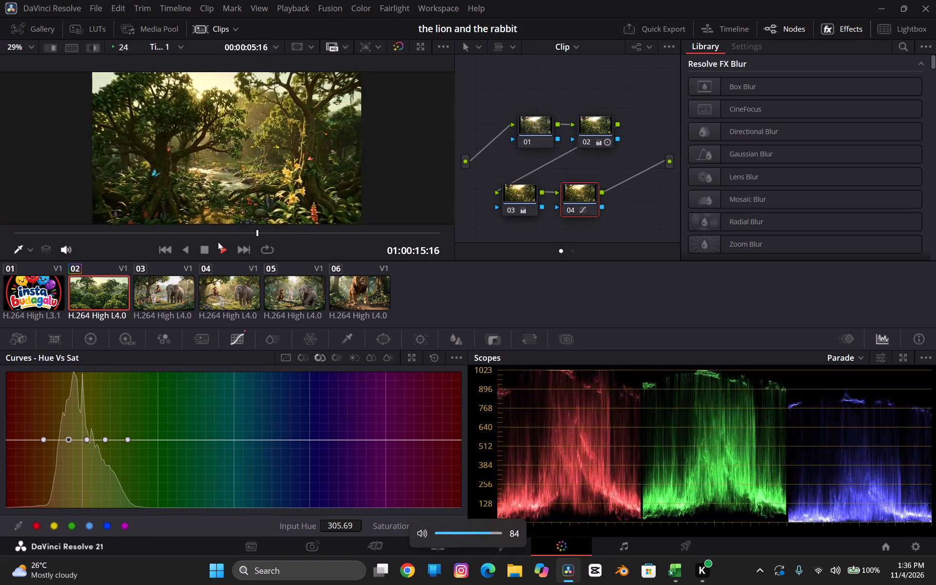
key("space")
key("space")
key("space")
key("space")
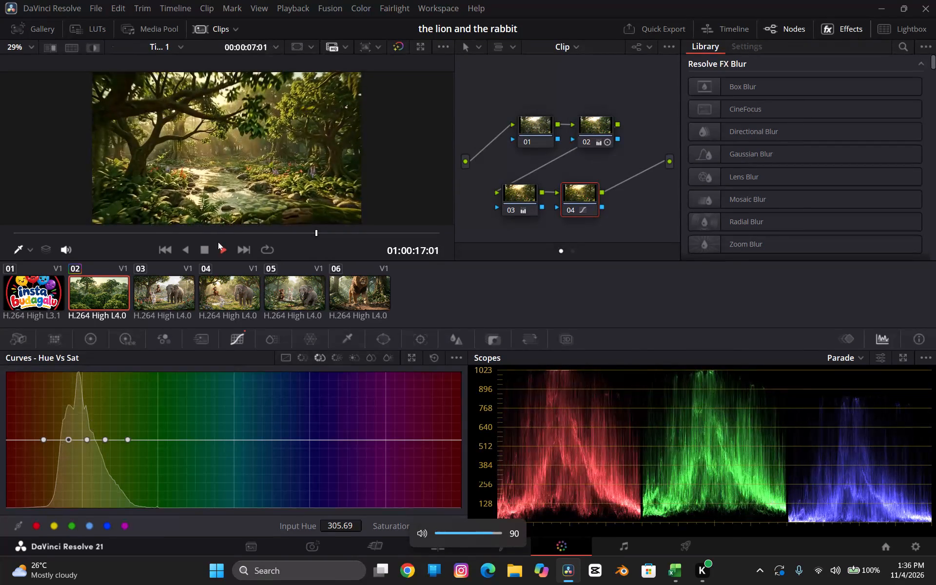
key("space")
key("space")
key("space")
key("space")
key("space")
key("space")
key("space")
key("space")
key("space")
key("space")
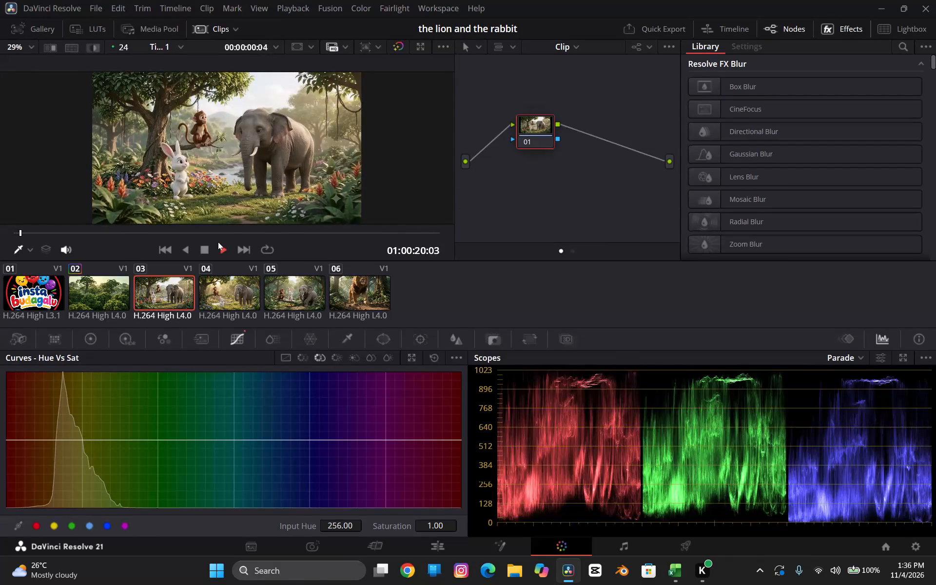
key("Left")
key("Left")
key("Left")
key("Left")
key("Left")
key("Left")
key("Left")
key("Left")
key("Left")
key("Left")
key("Left")
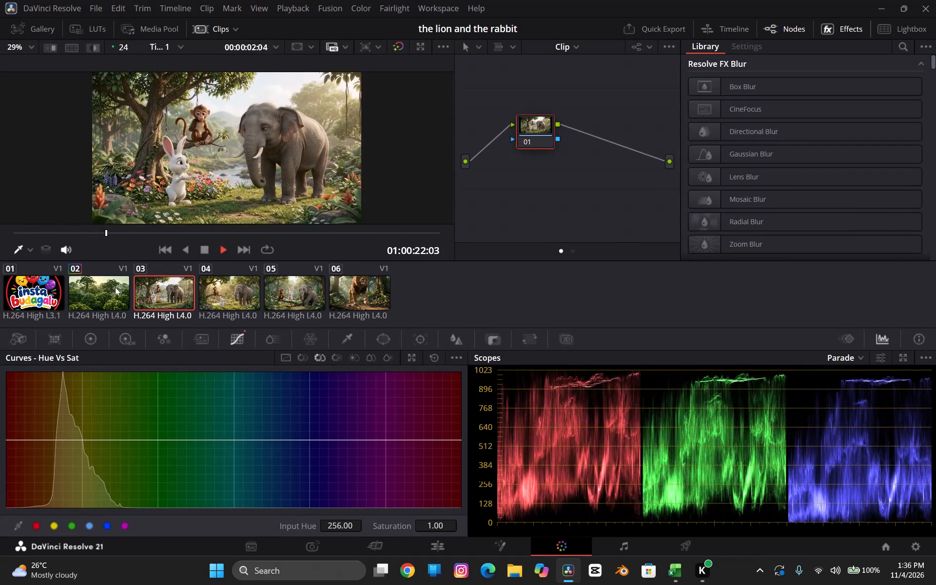
Replay clip 02, pausing at intervals to examine the grade across the forest shot.
left_click(115, 287)
key("space")
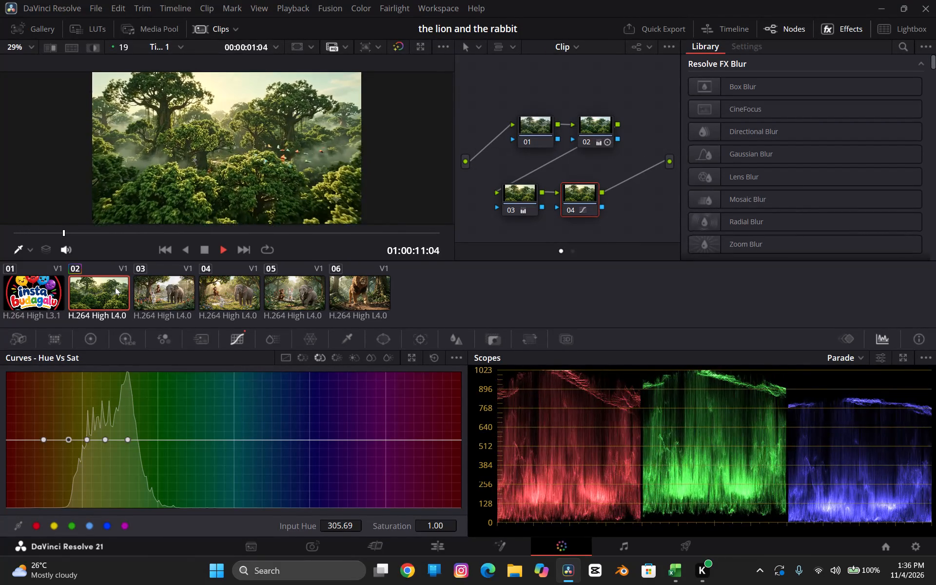
key("space")
key("space")
key("space")
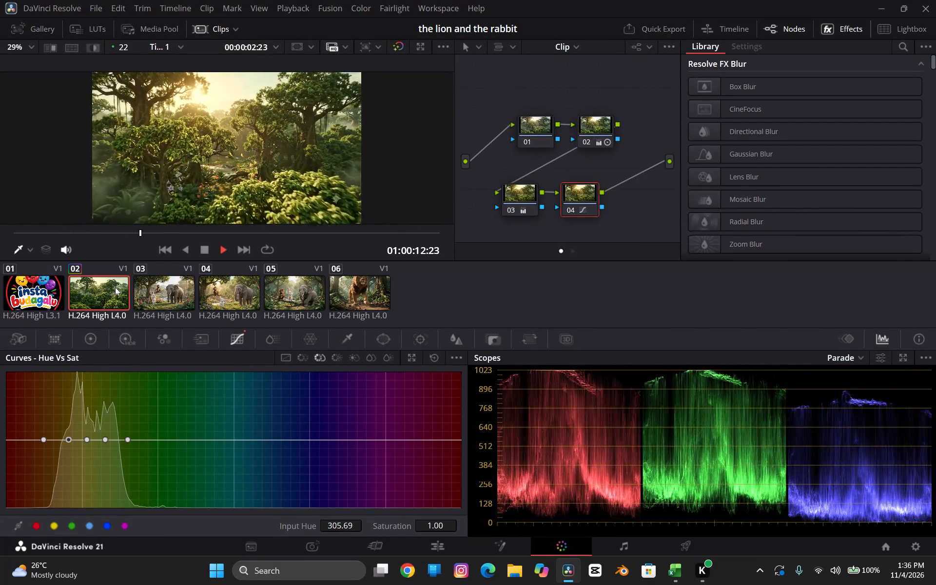
key("space")
key("space")
key("space")
key("space")
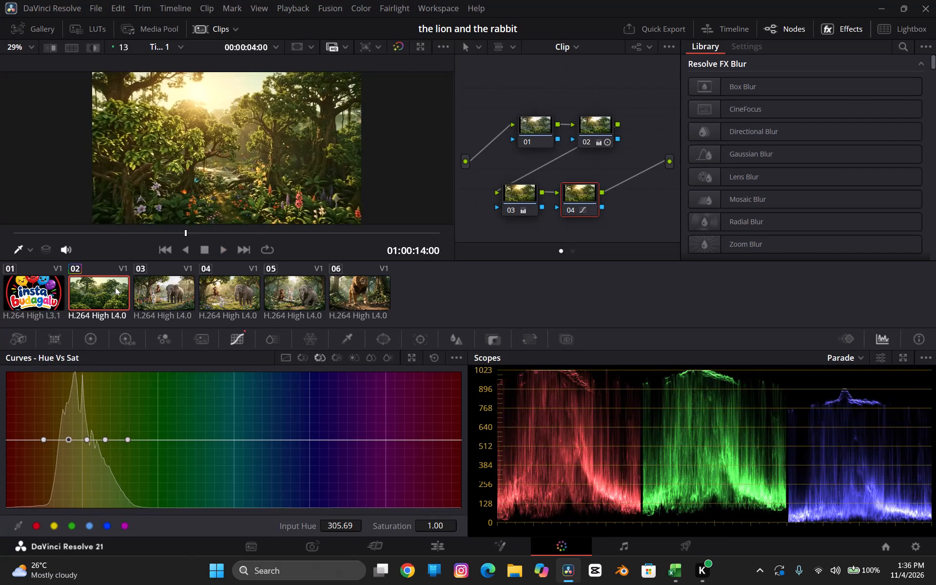
key("space")
key("space")
key("space")
key("space")
key("space")
key("space")
key("space")
key("space")
key("space")
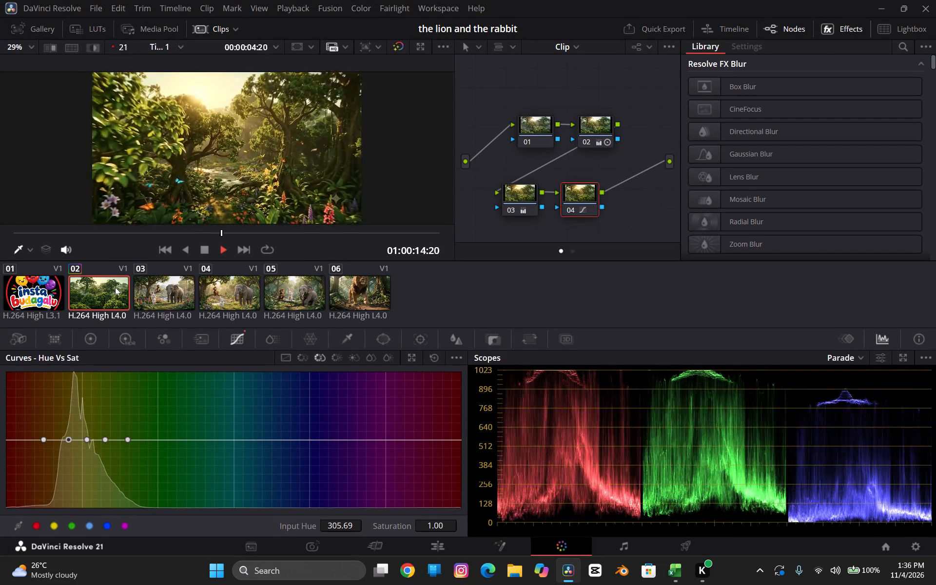
key("space")
key("space")
key("space")
key("space")
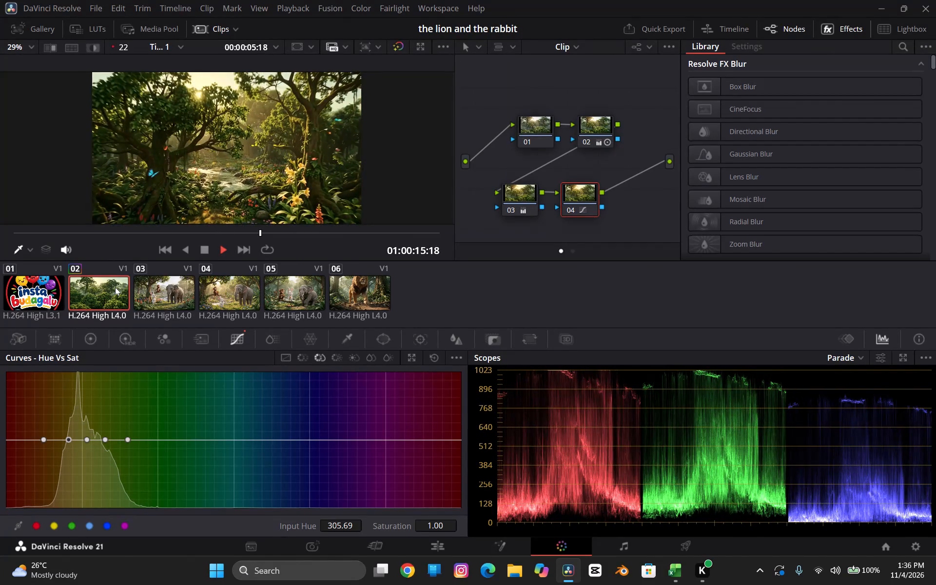
key("Left")
key("Left")
key("Left")
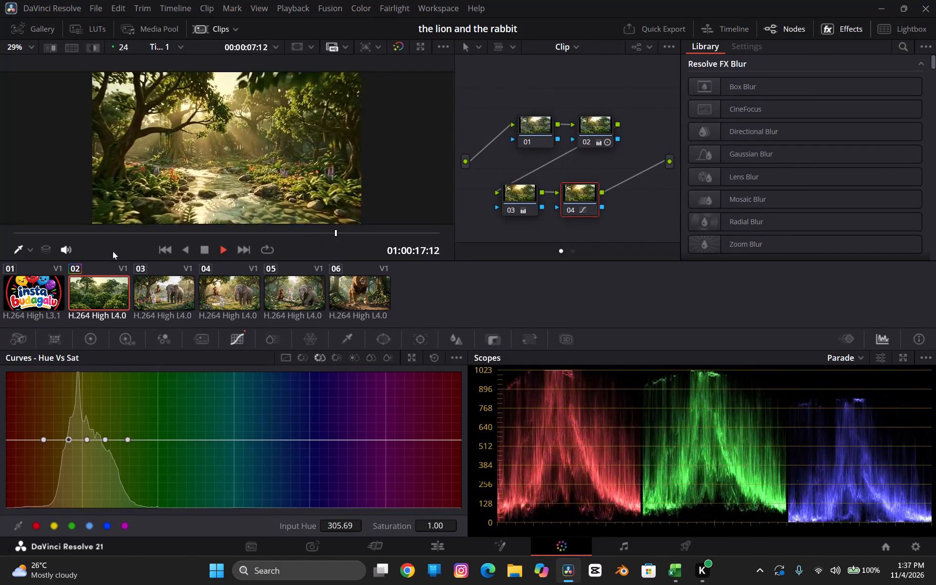
left_click(98, 293)
key("space")
key("space")
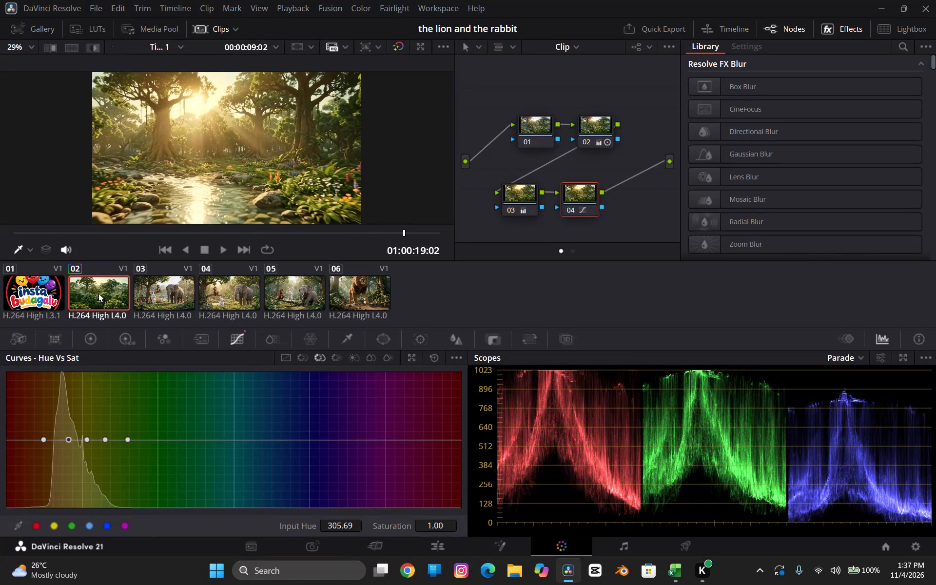
Scrub back and forth through clip 02 to check the grade, finishing on its first frame at 01:00:10:00.
left_click(98, 293)
left_click_drag(240, 237, 0, 285)
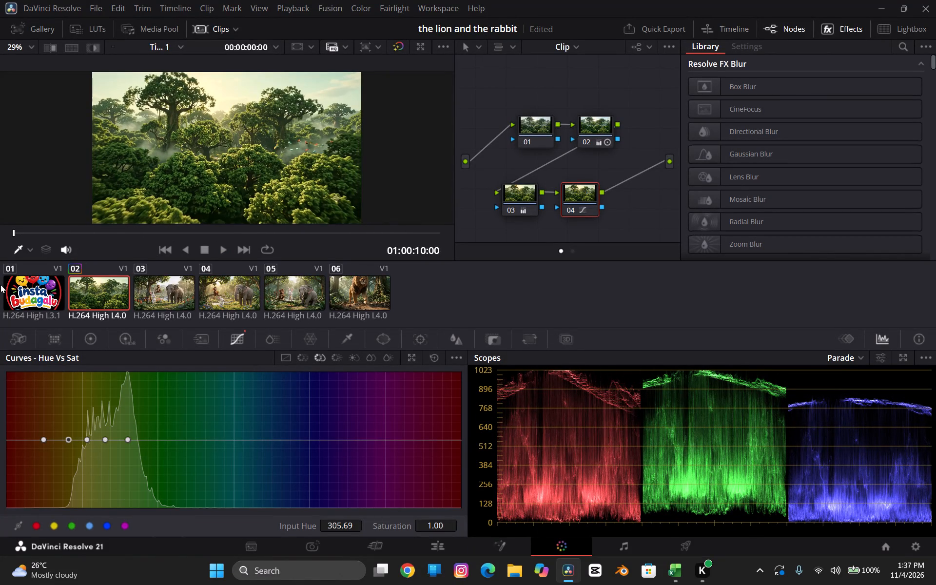
left_click_drag(0, 285, 35, 289)
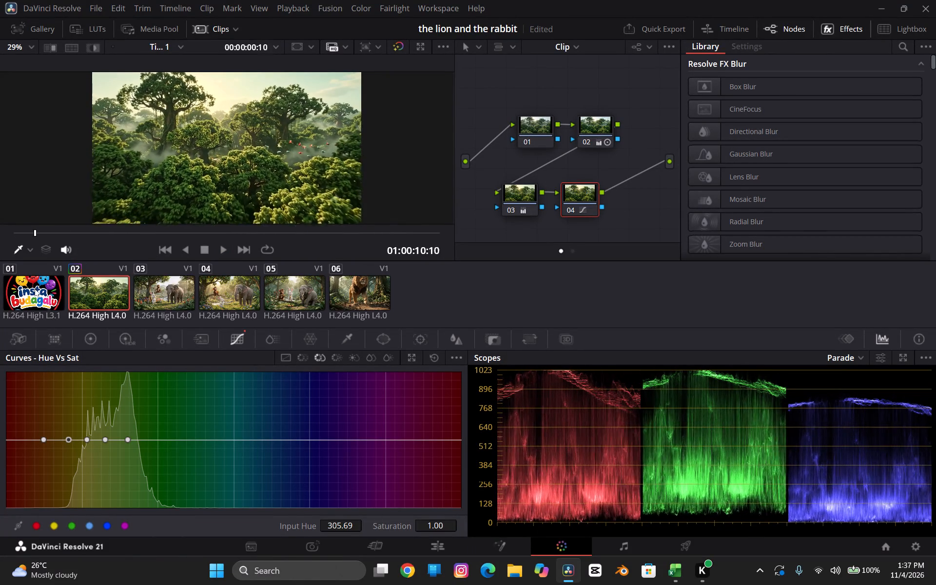
left_click_drag(35, 289, 182, 313)
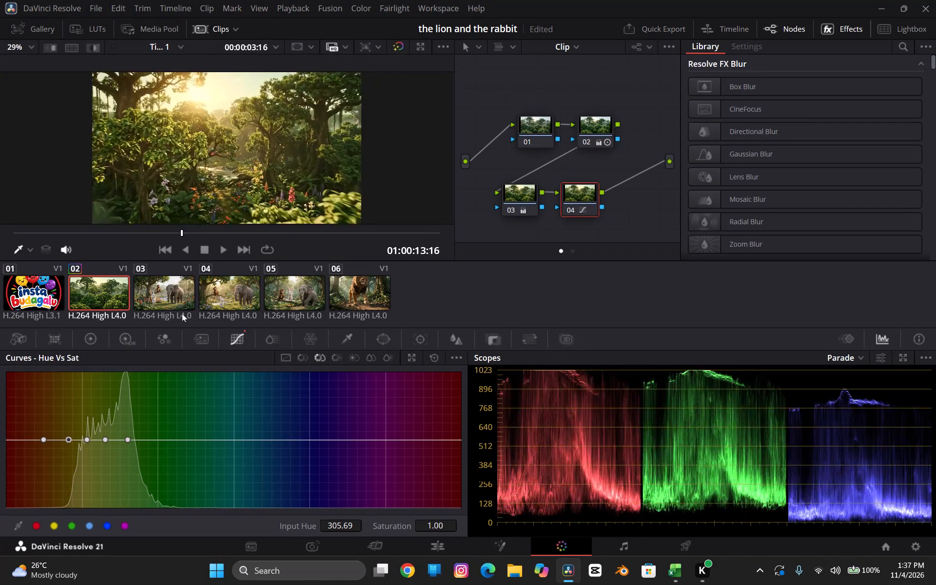
left_click_drag(182, 313, 245, 331)
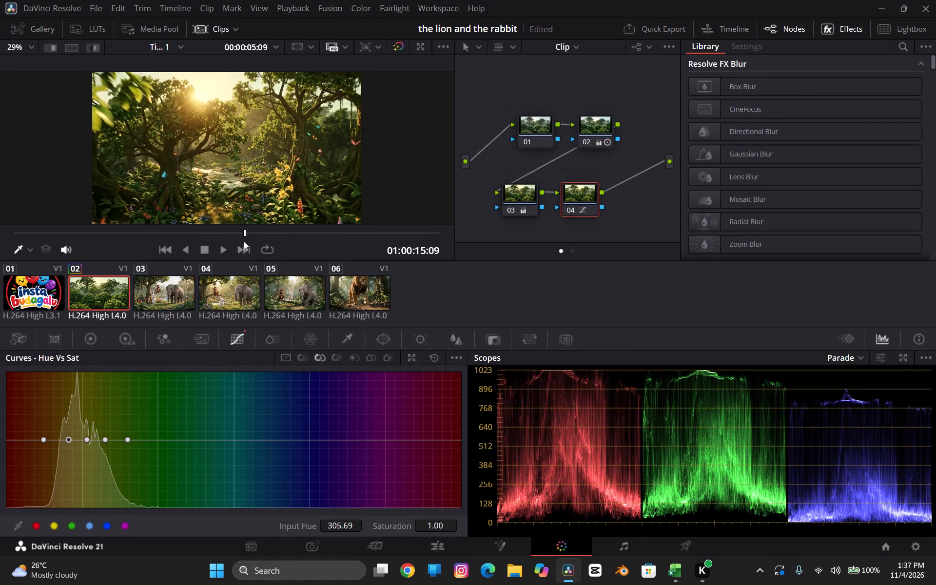
left_click_drag(244, 230, 395, 251)
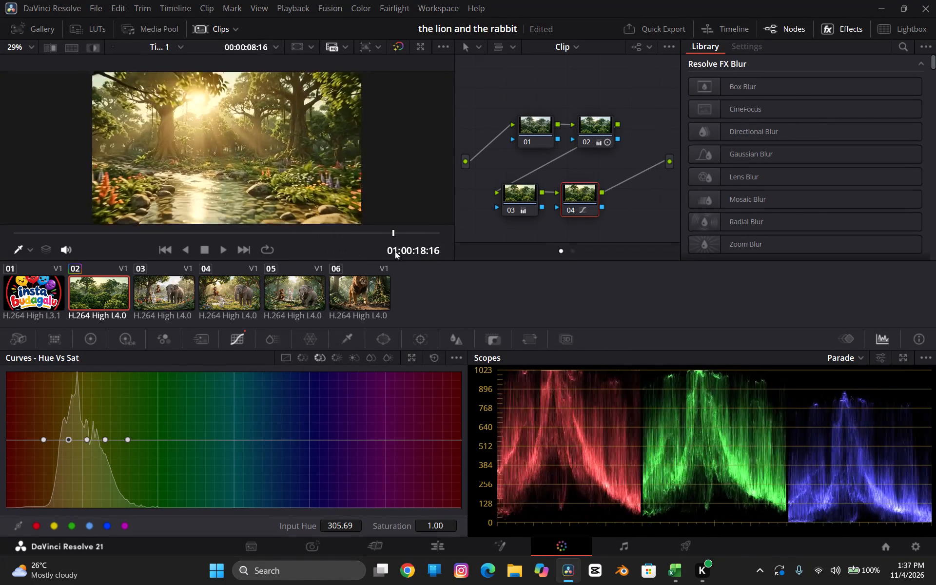
left_click_drag(395, 251, 175, 258)
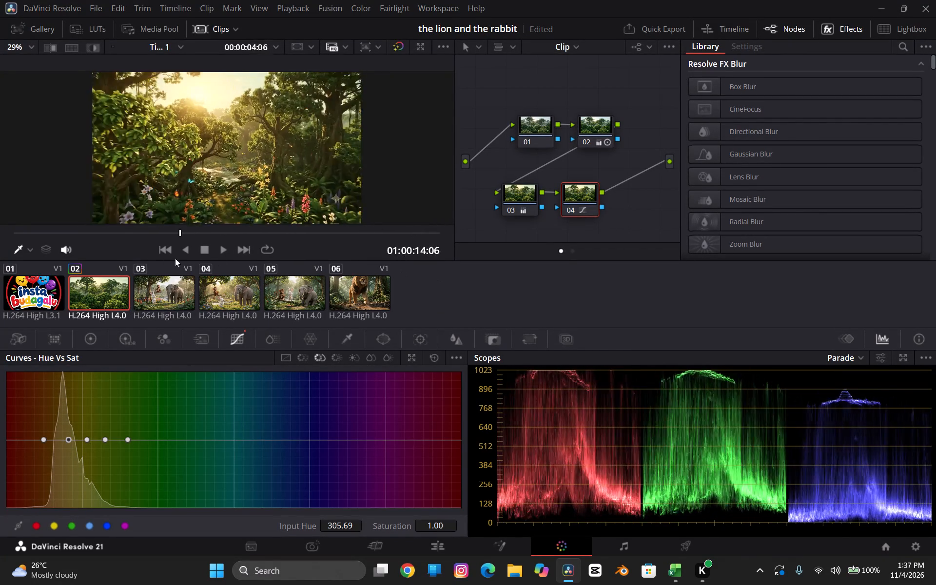
left_click_drag(175, 258, 0, 263)
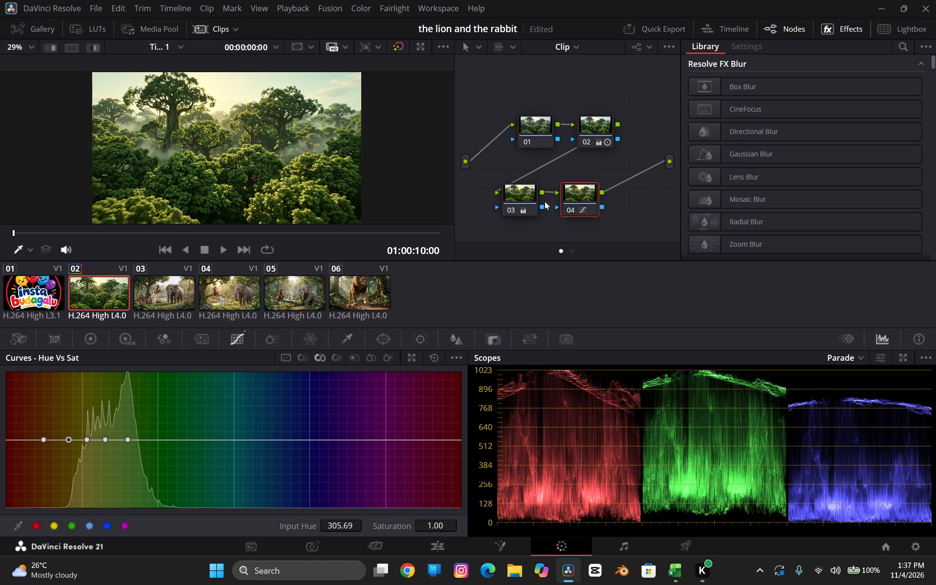
On node 04 of clip 02, sample the green foliage and the sky in the image for Hue Vs Sat curve points.
double_click(577, 202)
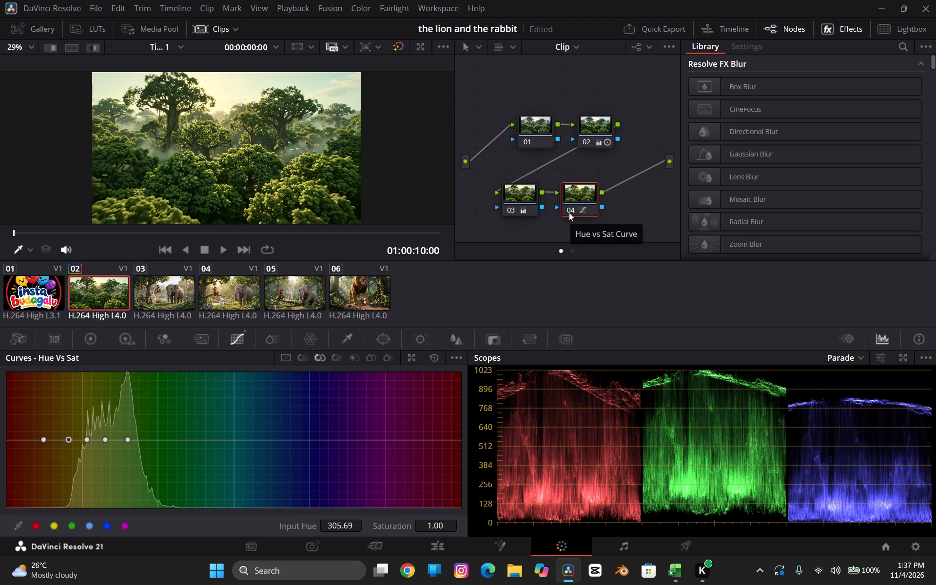
left_click(239, 339)
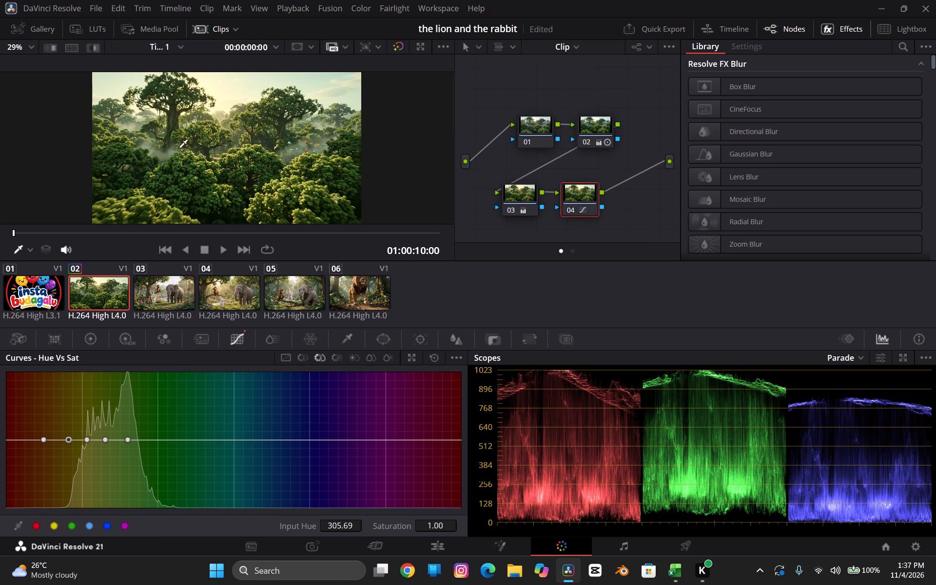
left_click(190, 170)
double_click(190, 170)
left_click(233, 82)
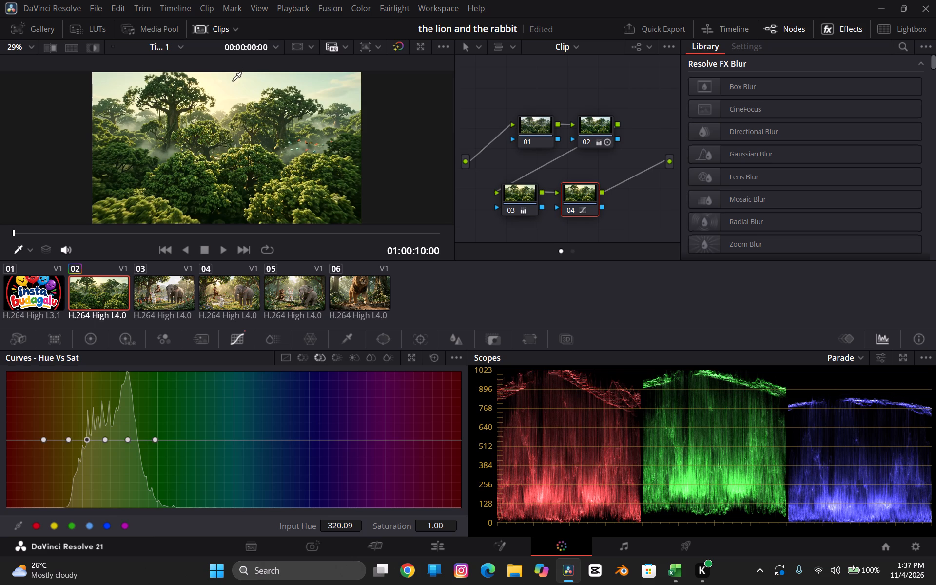
triple_click(233, 82)
right_click(193, 183)
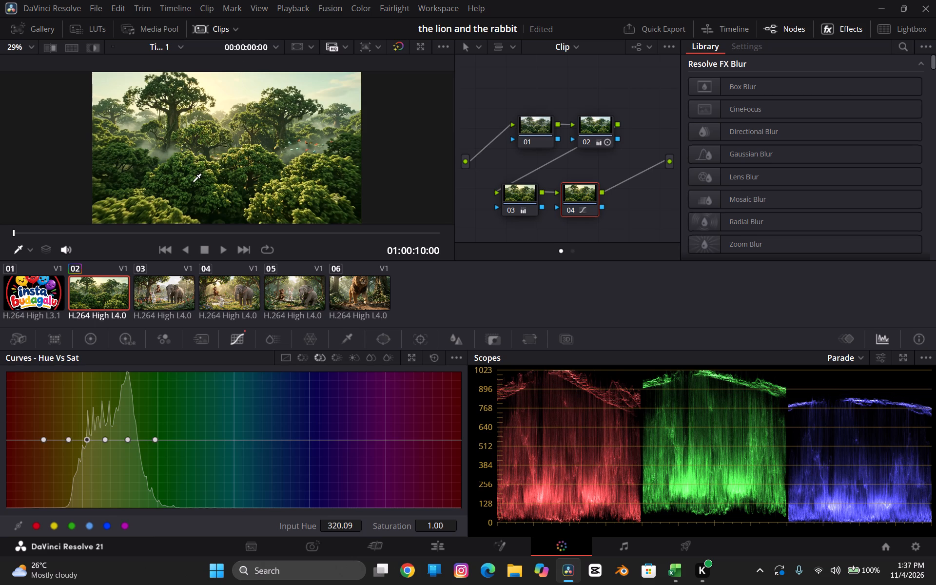
right_click(193, 183)
right_click(193, 183)
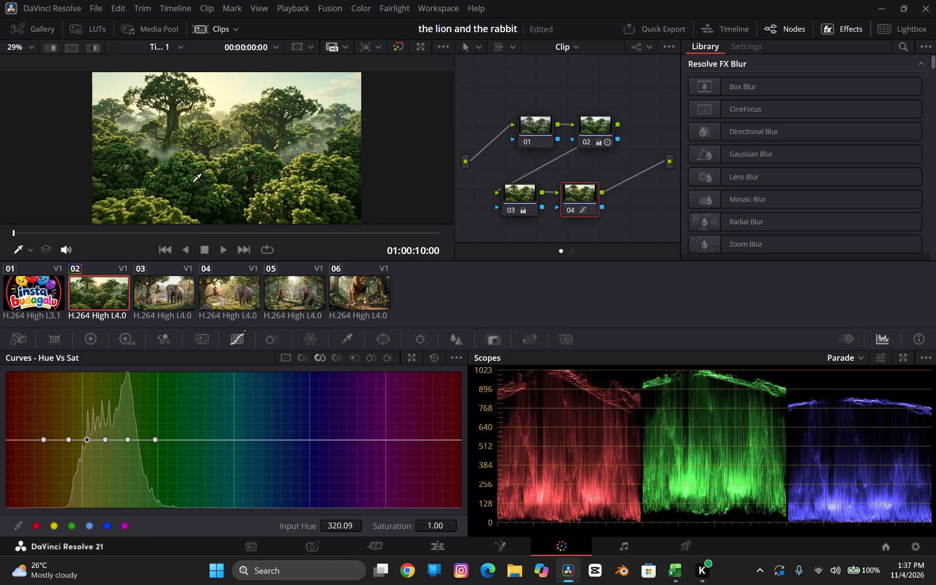
right_click(193, 183)
left_click(193, 183)
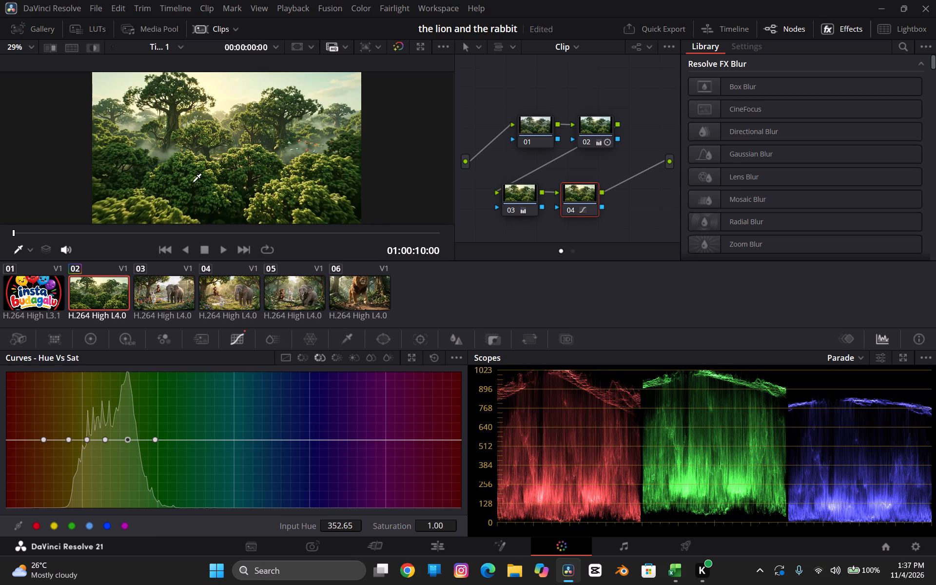
left_click(193, 183)
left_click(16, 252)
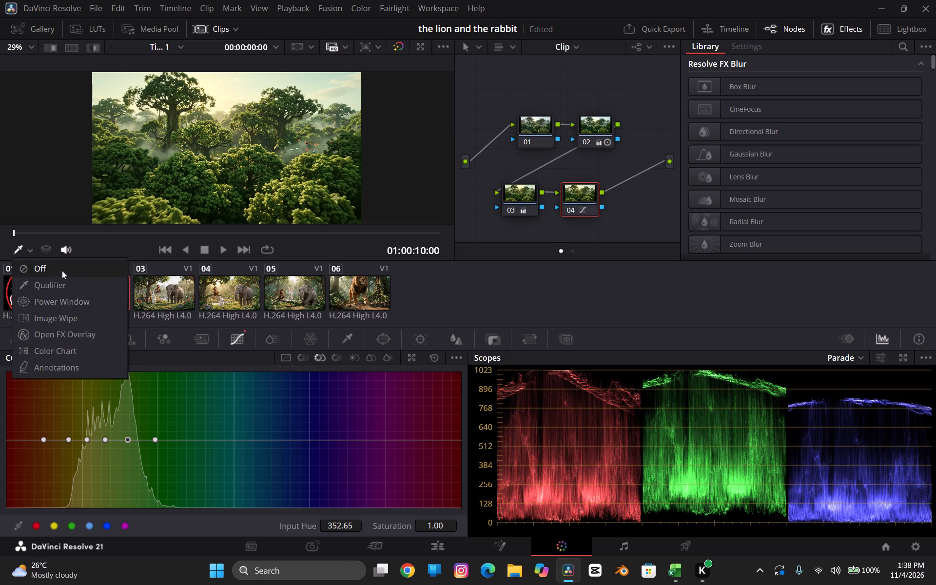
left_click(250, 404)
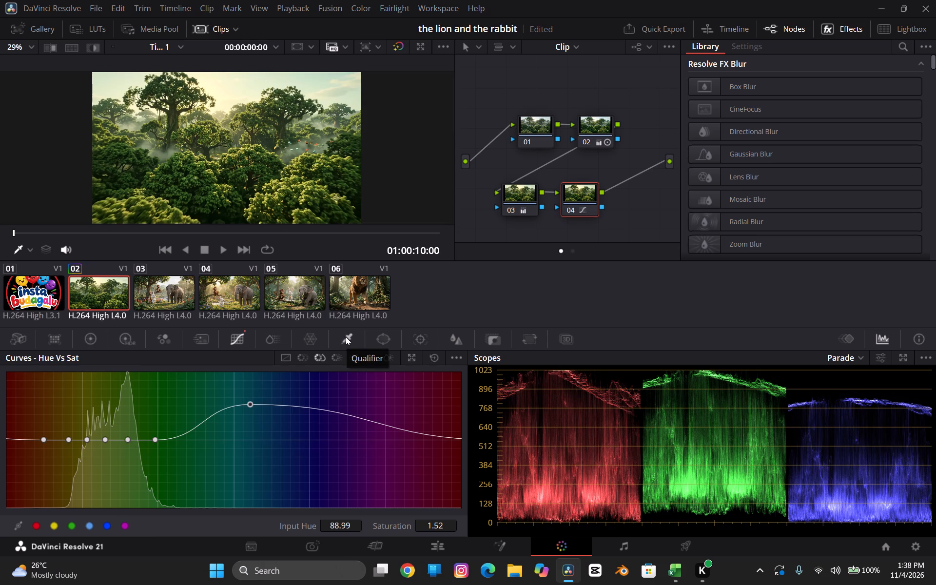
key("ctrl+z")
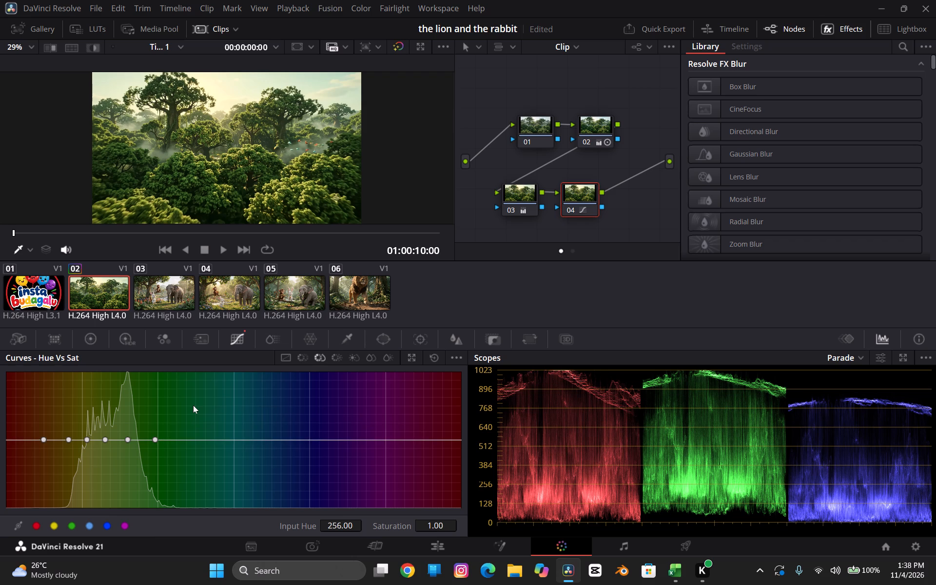
Activate the Hue Vs Sat colour picker and sample the dark green treetops to set curve points around input hue 352.65.
left_click(16, 526)
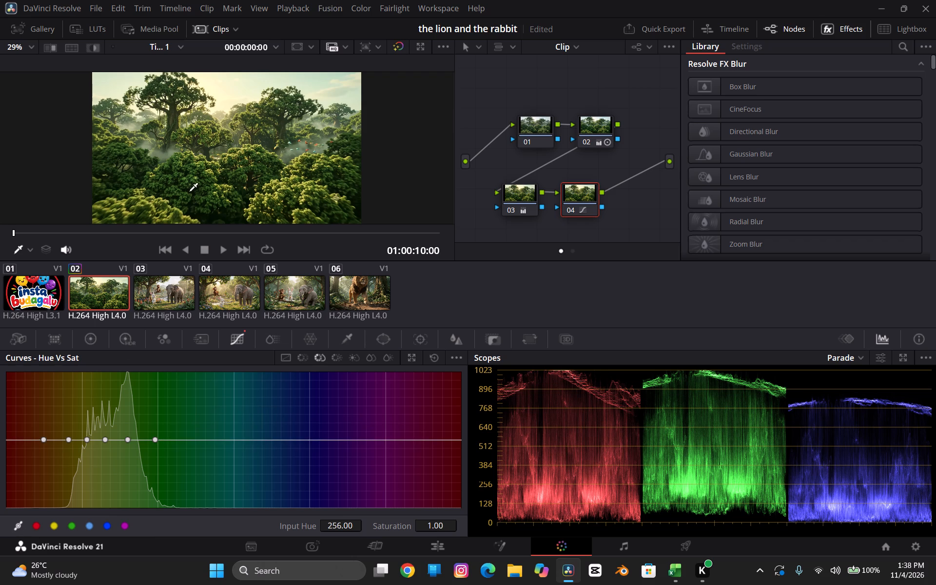
left_click(190, 190)
left_click(190, 190)
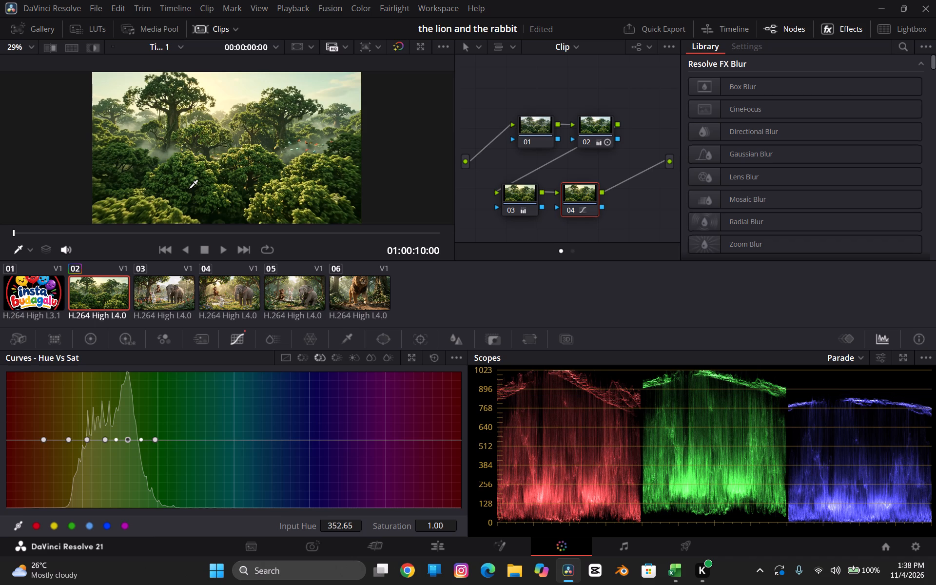
left_click(190, 190)
left_click_drag(190, 190, 190, 191)
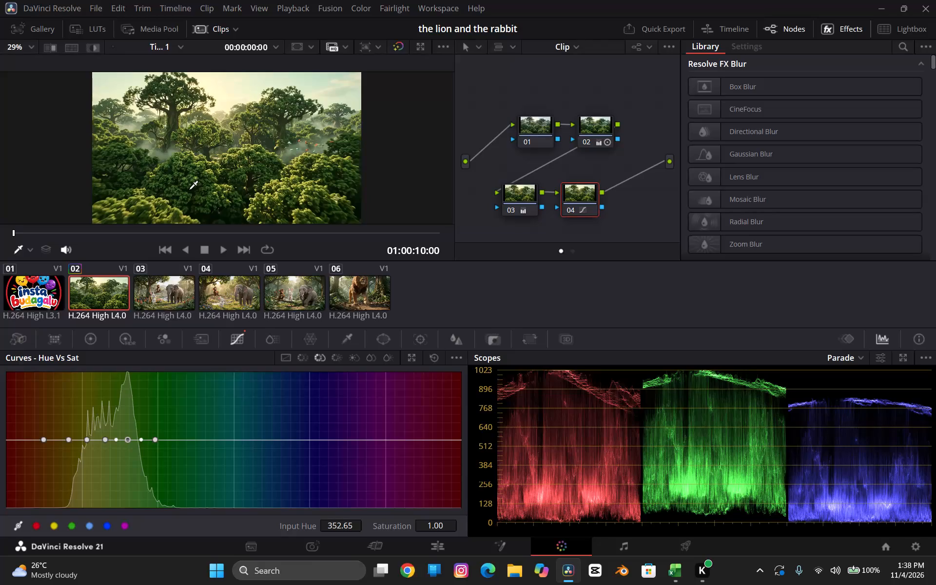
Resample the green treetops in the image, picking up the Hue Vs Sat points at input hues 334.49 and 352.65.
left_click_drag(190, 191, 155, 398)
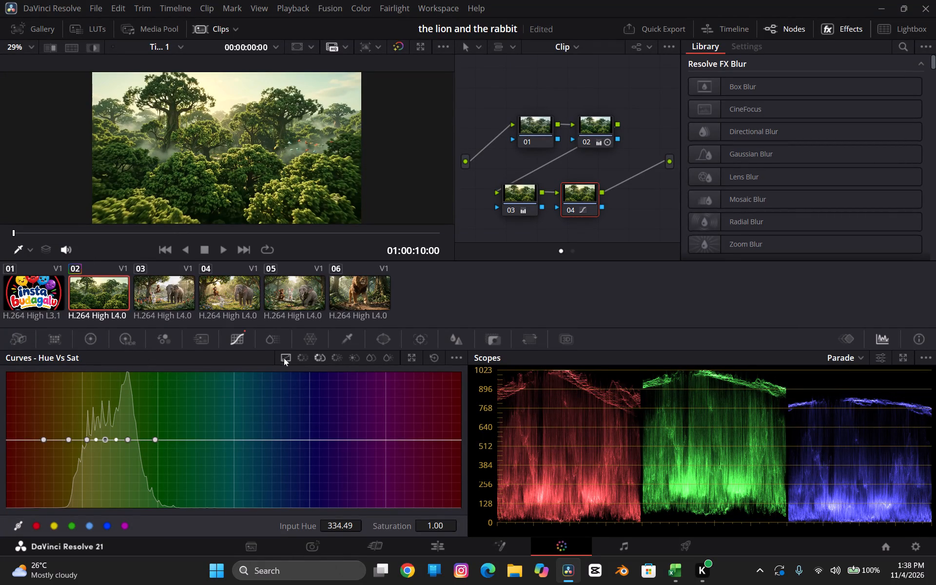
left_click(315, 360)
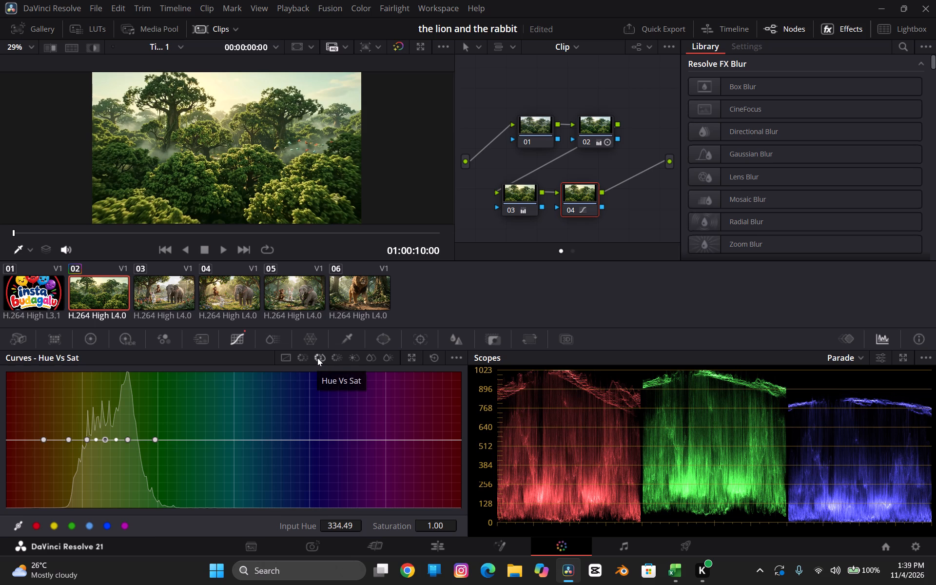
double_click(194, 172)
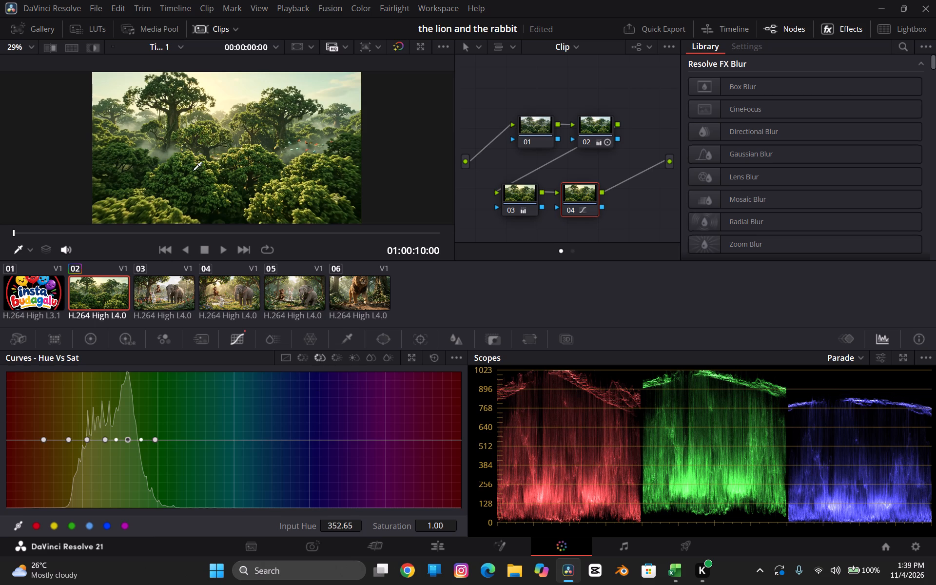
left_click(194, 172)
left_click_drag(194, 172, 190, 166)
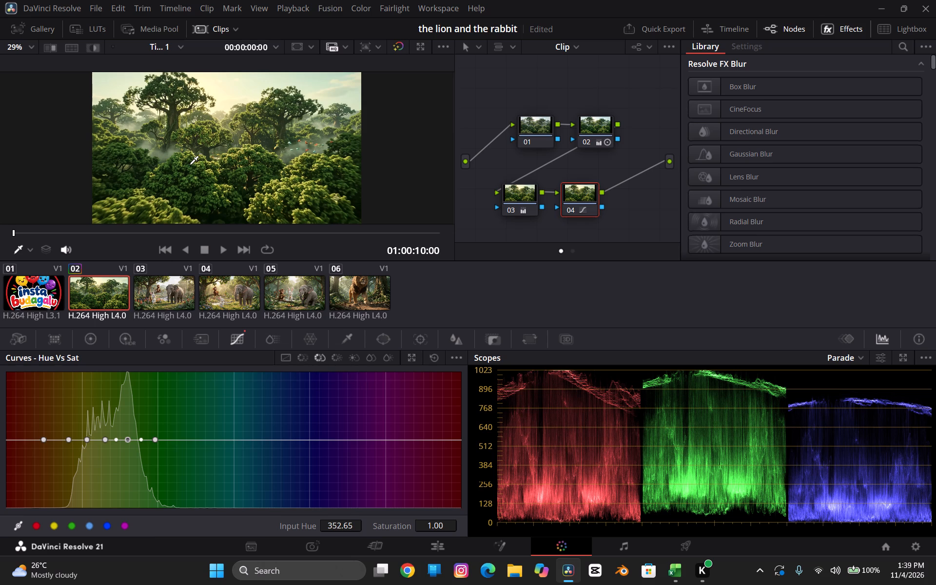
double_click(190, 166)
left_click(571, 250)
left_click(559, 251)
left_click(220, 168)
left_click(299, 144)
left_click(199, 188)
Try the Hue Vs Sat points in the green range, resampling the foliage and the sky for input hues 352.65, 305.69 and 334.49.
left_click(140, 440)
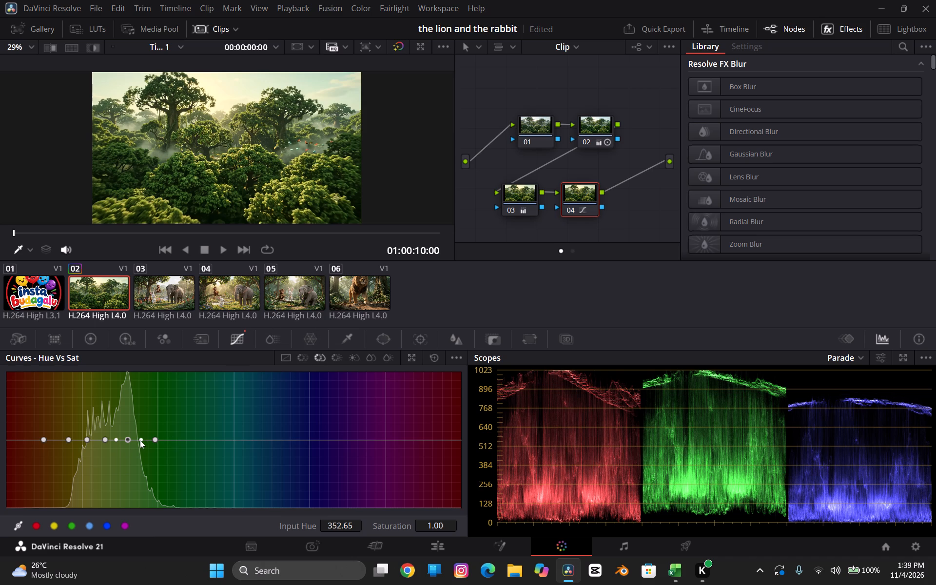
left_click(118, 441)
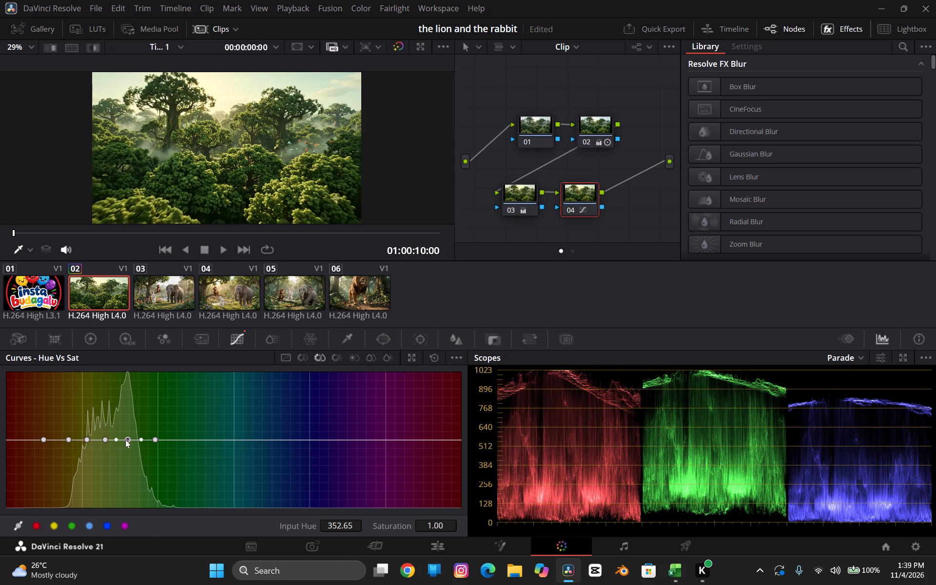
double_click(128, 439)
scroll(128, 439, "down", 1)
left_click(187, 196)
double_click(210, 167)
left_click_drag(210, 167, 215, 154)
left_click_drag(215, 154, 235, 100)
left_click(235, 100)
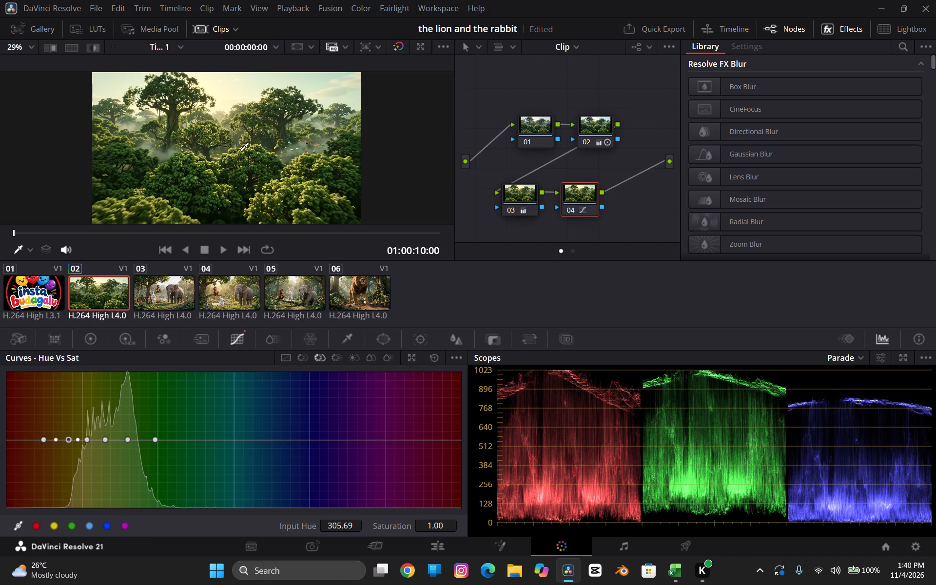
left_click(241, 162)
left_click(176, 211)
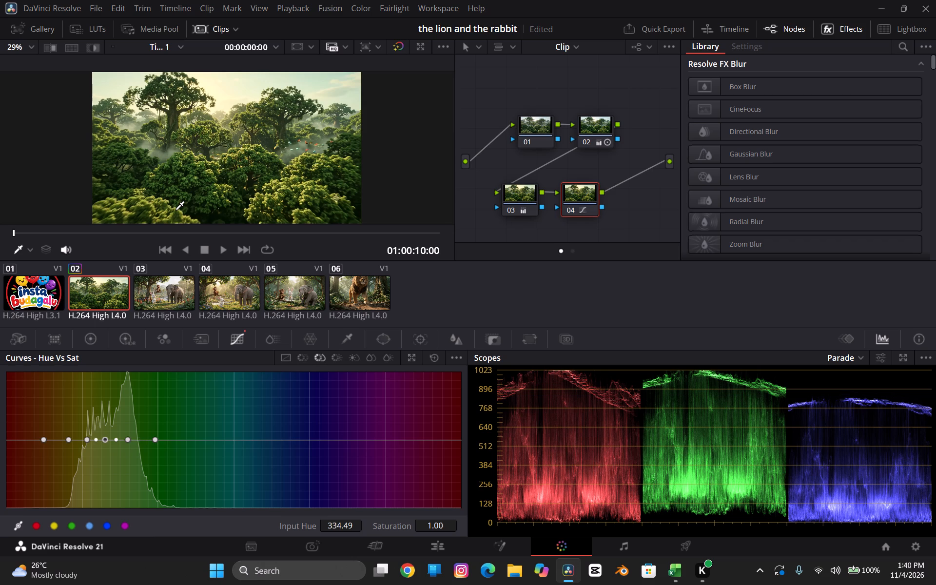
Sample the foliage along the bottom of the forest image and select the added Hue Vs Sat point at input hue 32.38.
left_click(224, 220)
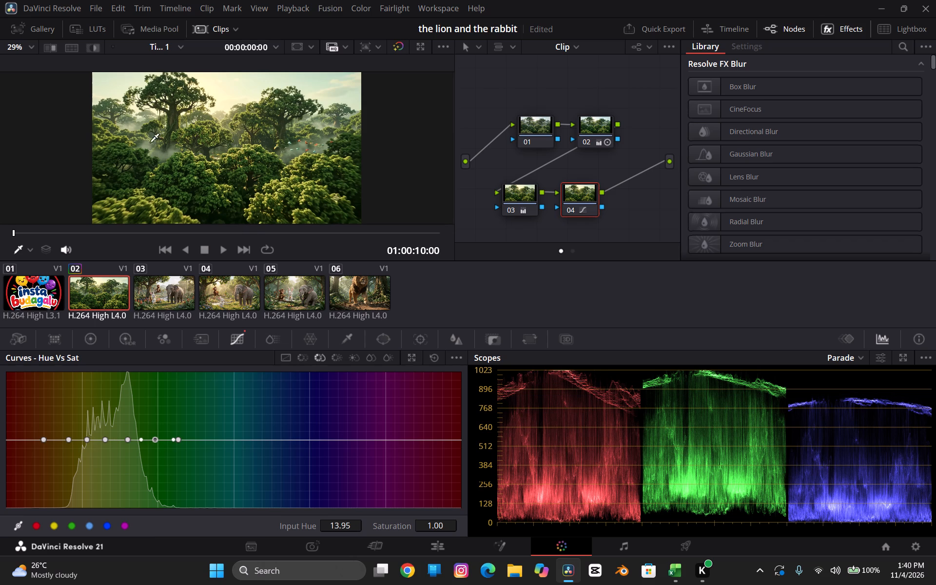
left_click(175, 129)
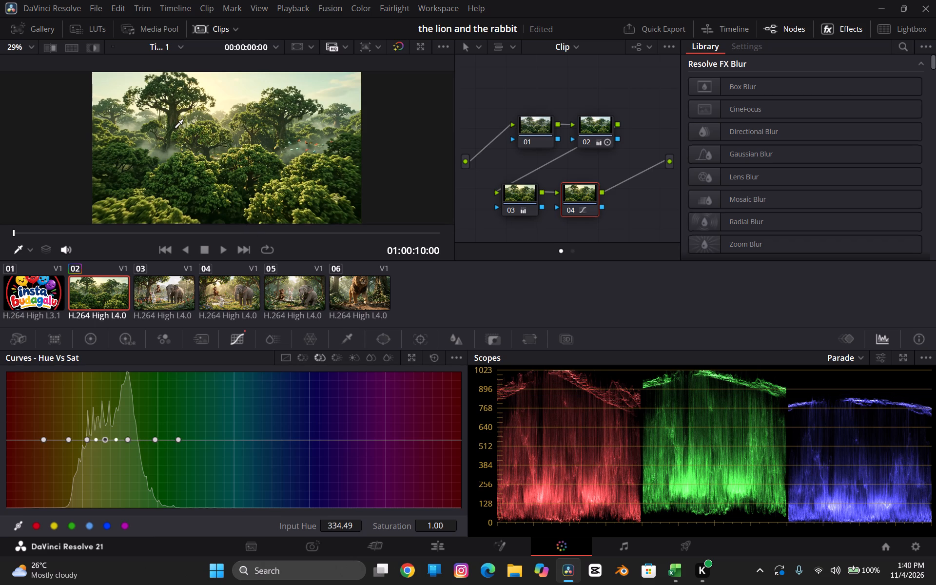
left_click(177, 439)
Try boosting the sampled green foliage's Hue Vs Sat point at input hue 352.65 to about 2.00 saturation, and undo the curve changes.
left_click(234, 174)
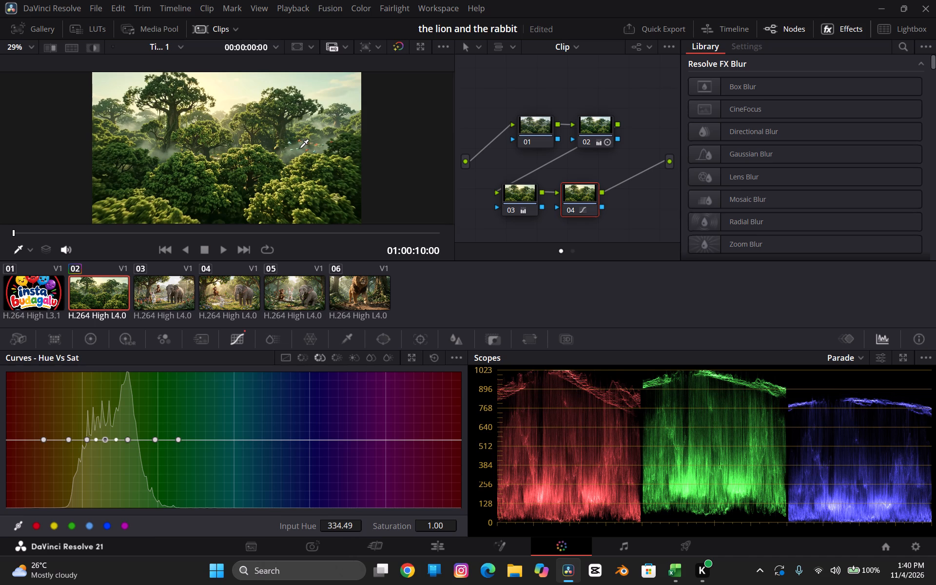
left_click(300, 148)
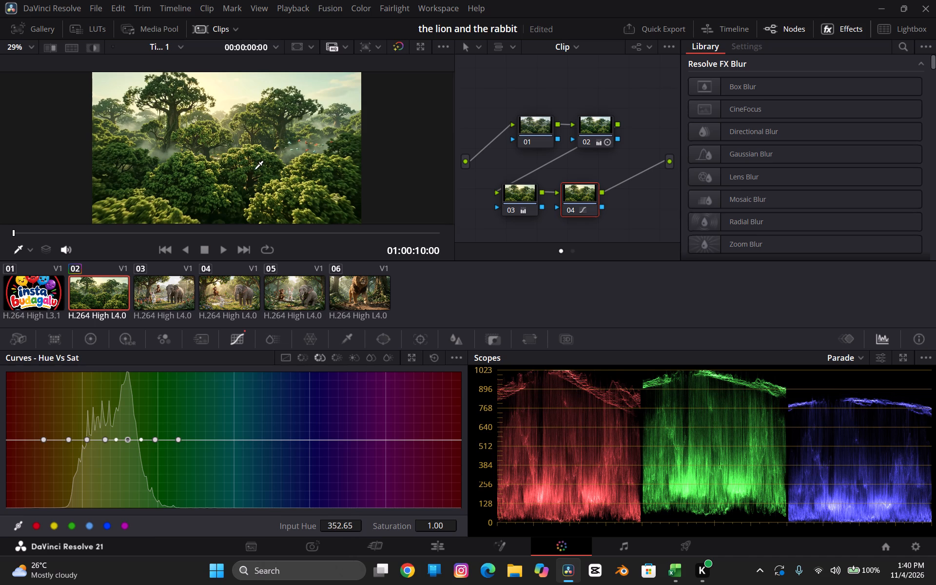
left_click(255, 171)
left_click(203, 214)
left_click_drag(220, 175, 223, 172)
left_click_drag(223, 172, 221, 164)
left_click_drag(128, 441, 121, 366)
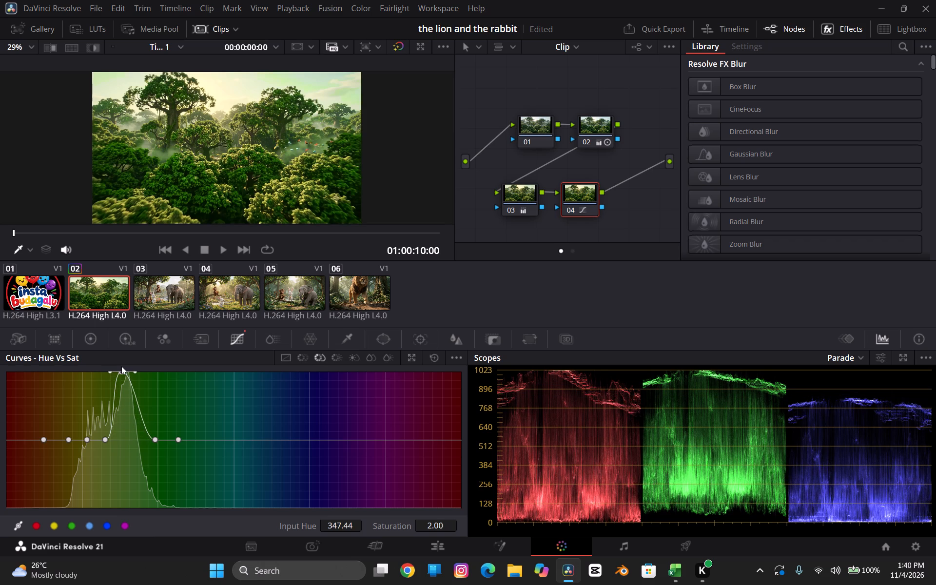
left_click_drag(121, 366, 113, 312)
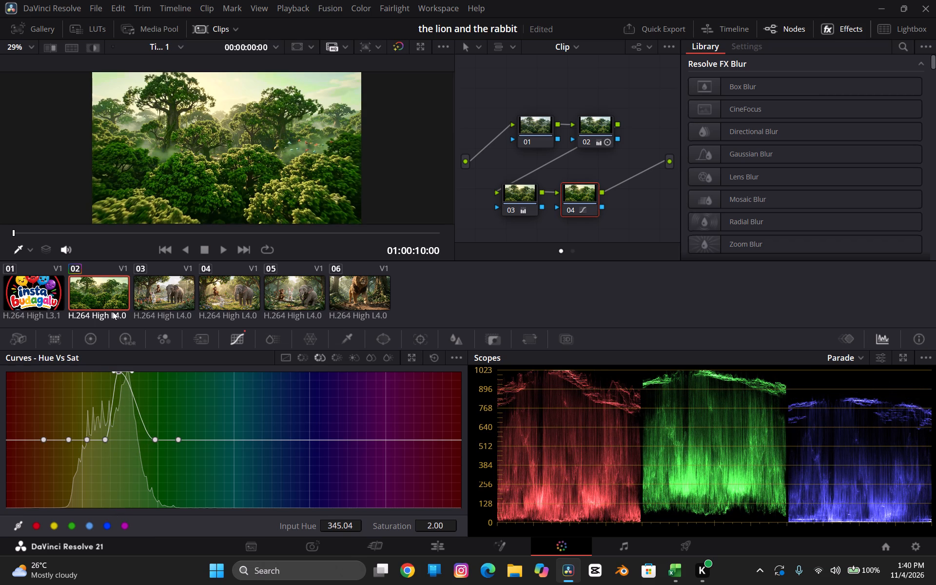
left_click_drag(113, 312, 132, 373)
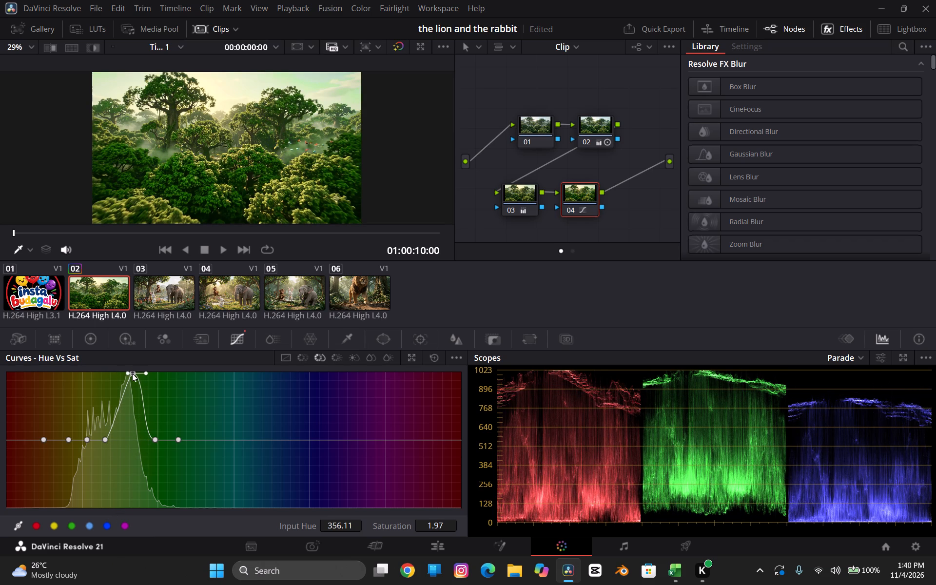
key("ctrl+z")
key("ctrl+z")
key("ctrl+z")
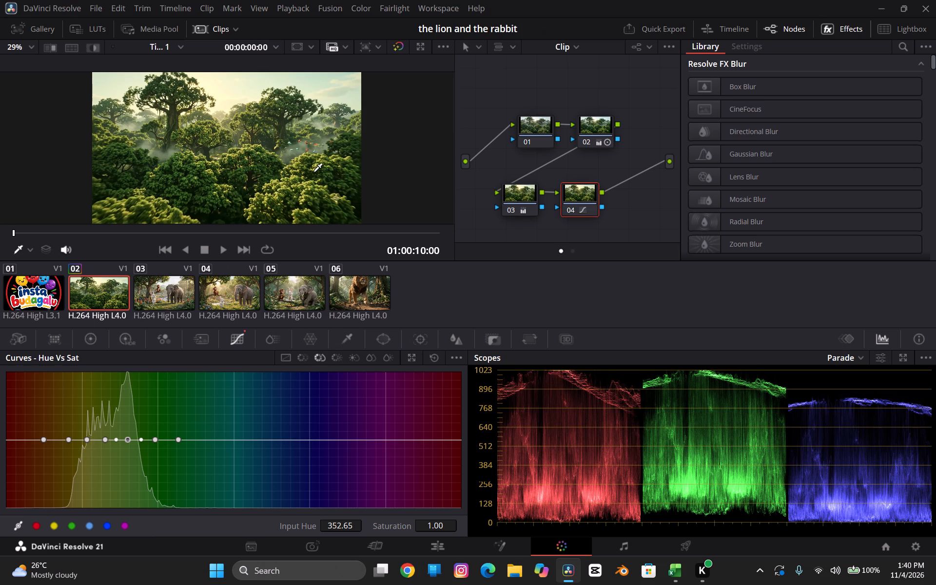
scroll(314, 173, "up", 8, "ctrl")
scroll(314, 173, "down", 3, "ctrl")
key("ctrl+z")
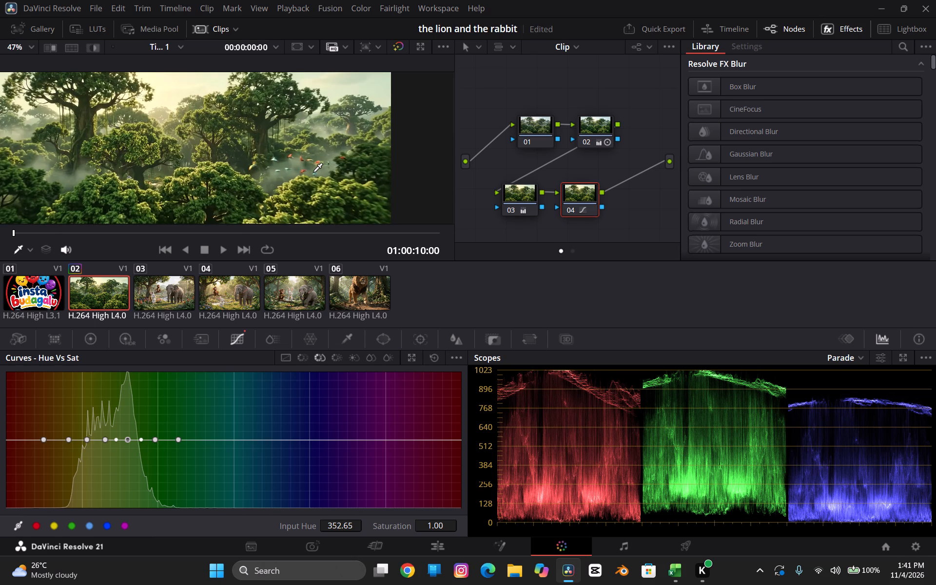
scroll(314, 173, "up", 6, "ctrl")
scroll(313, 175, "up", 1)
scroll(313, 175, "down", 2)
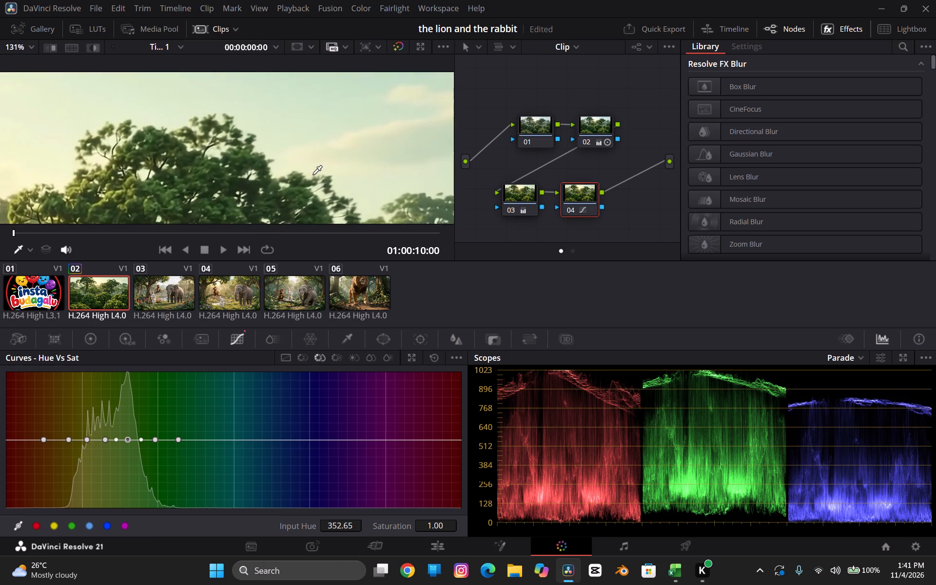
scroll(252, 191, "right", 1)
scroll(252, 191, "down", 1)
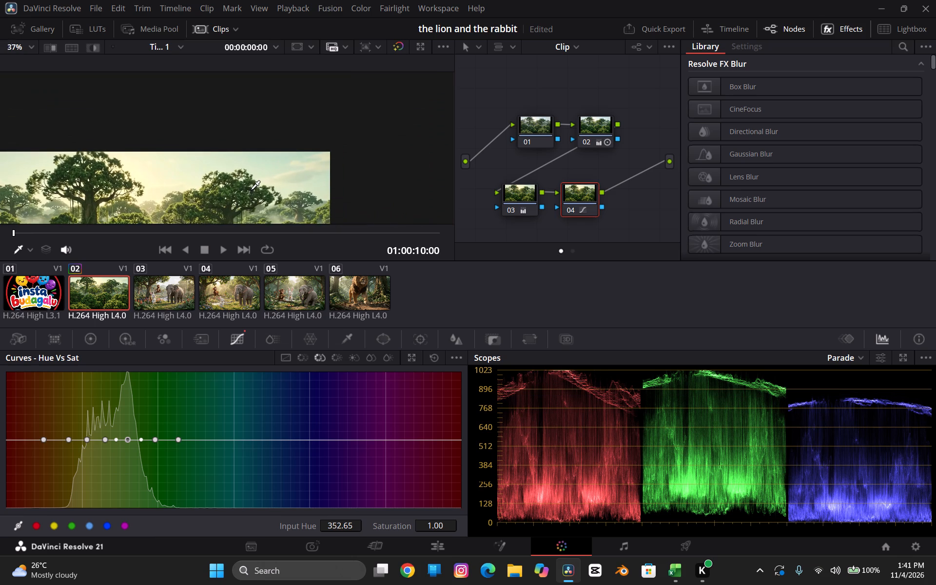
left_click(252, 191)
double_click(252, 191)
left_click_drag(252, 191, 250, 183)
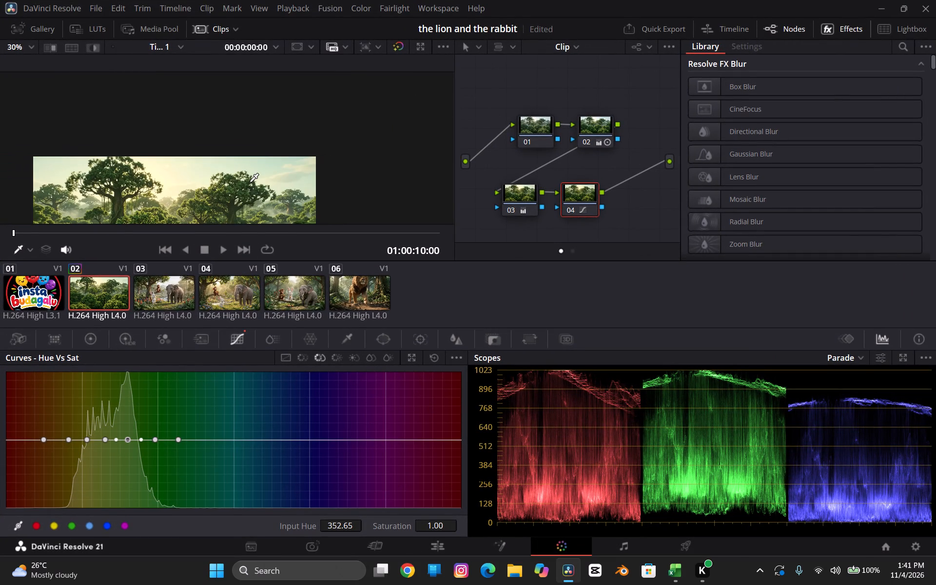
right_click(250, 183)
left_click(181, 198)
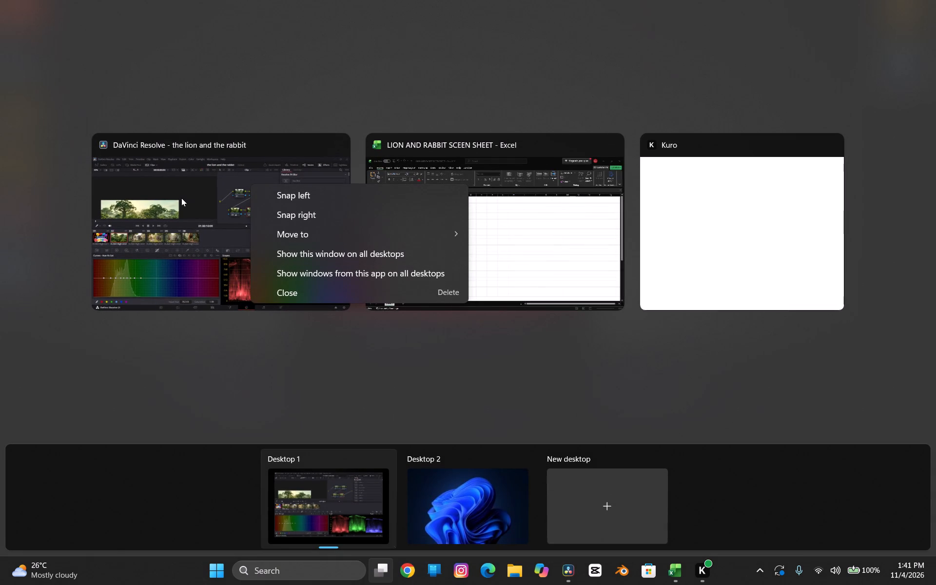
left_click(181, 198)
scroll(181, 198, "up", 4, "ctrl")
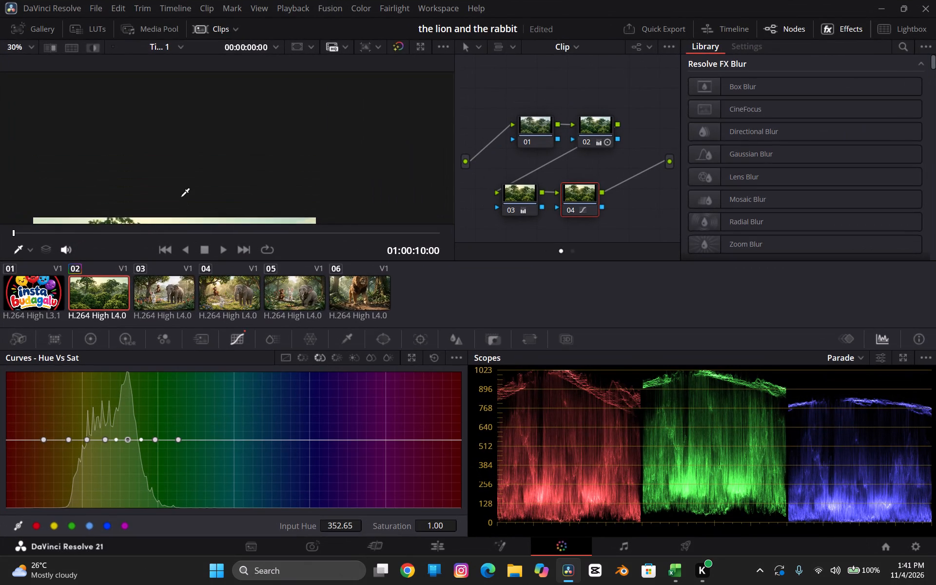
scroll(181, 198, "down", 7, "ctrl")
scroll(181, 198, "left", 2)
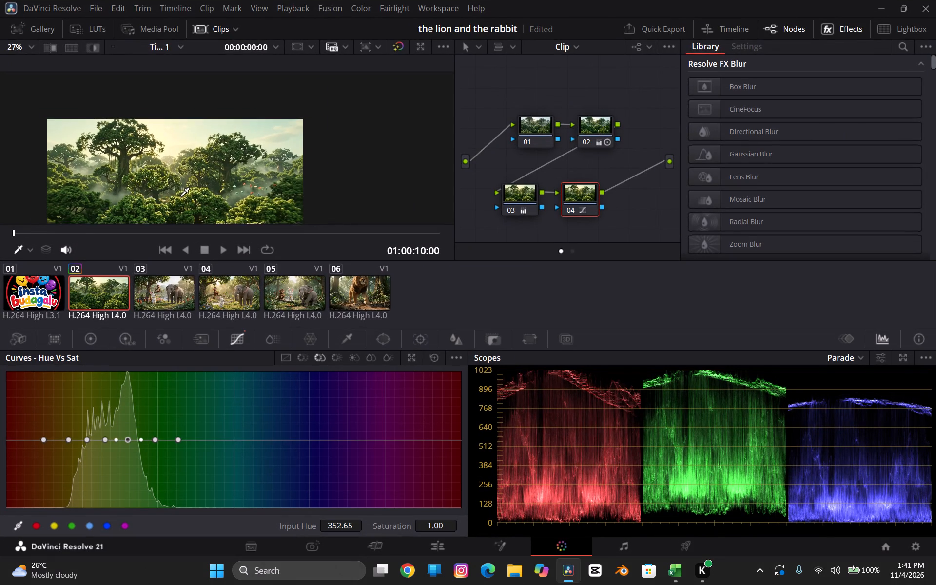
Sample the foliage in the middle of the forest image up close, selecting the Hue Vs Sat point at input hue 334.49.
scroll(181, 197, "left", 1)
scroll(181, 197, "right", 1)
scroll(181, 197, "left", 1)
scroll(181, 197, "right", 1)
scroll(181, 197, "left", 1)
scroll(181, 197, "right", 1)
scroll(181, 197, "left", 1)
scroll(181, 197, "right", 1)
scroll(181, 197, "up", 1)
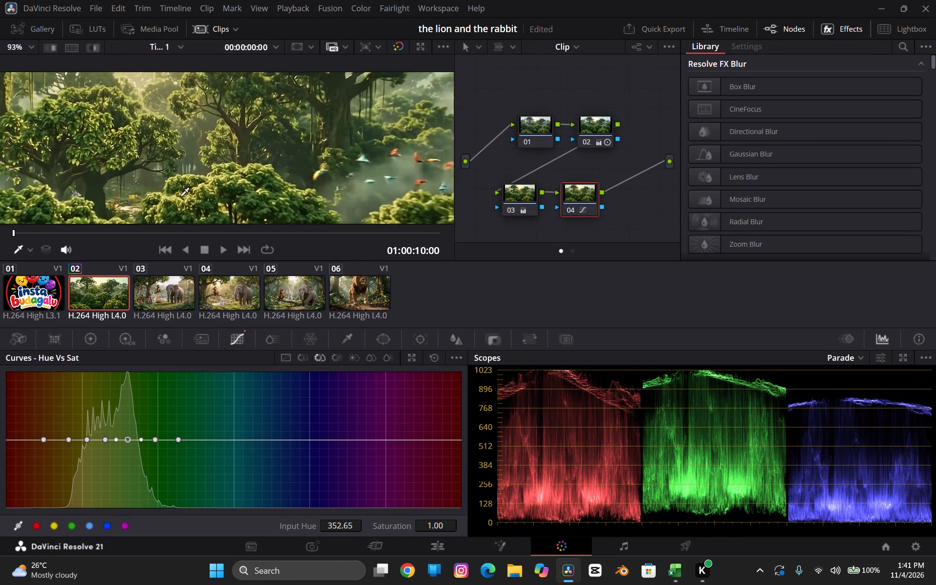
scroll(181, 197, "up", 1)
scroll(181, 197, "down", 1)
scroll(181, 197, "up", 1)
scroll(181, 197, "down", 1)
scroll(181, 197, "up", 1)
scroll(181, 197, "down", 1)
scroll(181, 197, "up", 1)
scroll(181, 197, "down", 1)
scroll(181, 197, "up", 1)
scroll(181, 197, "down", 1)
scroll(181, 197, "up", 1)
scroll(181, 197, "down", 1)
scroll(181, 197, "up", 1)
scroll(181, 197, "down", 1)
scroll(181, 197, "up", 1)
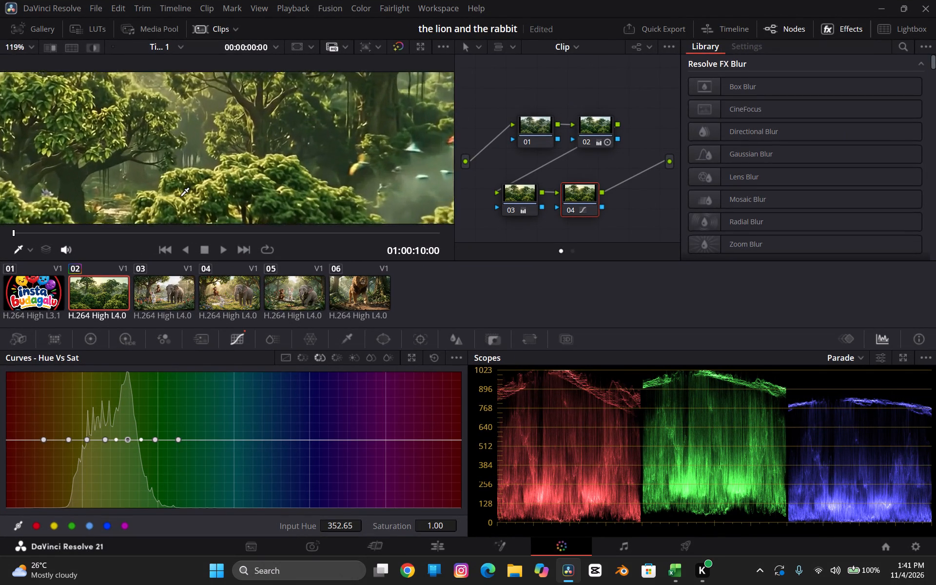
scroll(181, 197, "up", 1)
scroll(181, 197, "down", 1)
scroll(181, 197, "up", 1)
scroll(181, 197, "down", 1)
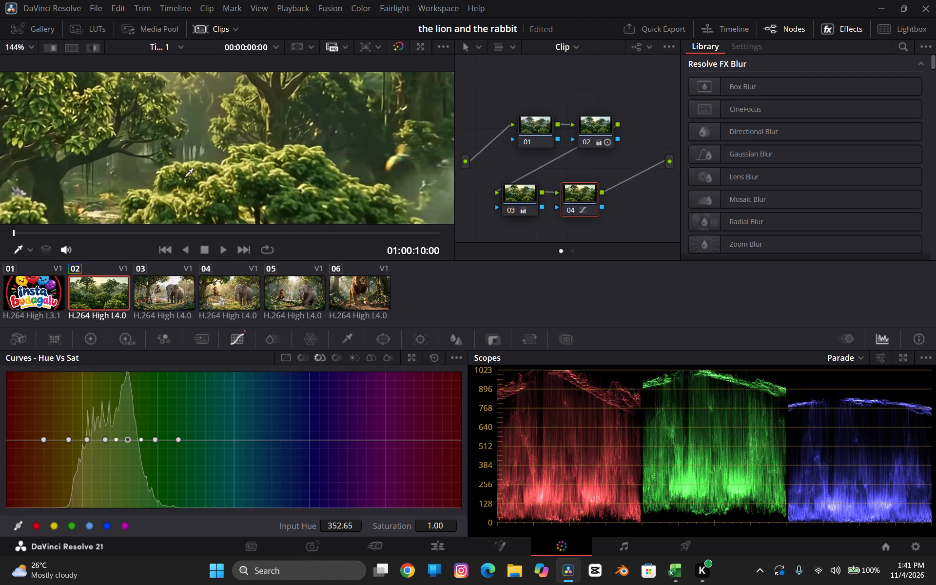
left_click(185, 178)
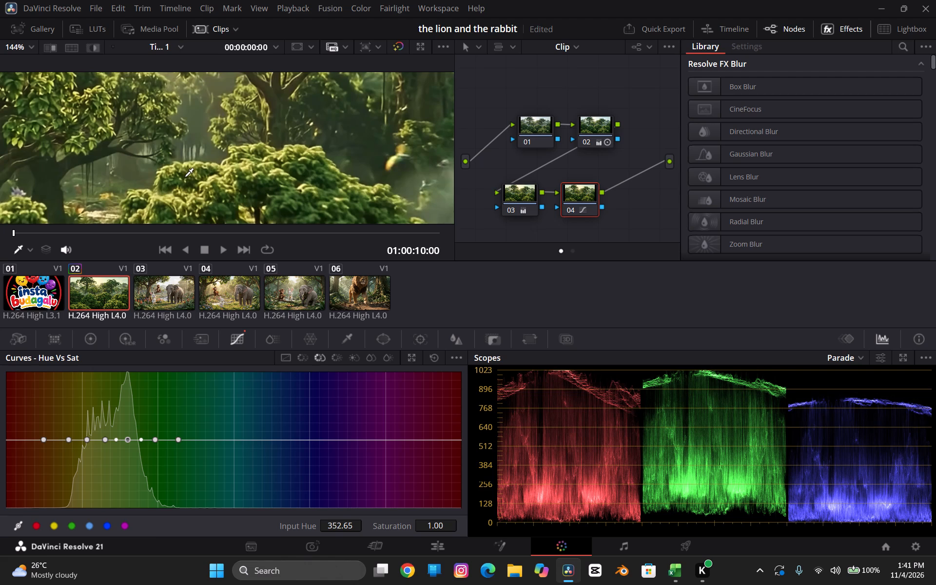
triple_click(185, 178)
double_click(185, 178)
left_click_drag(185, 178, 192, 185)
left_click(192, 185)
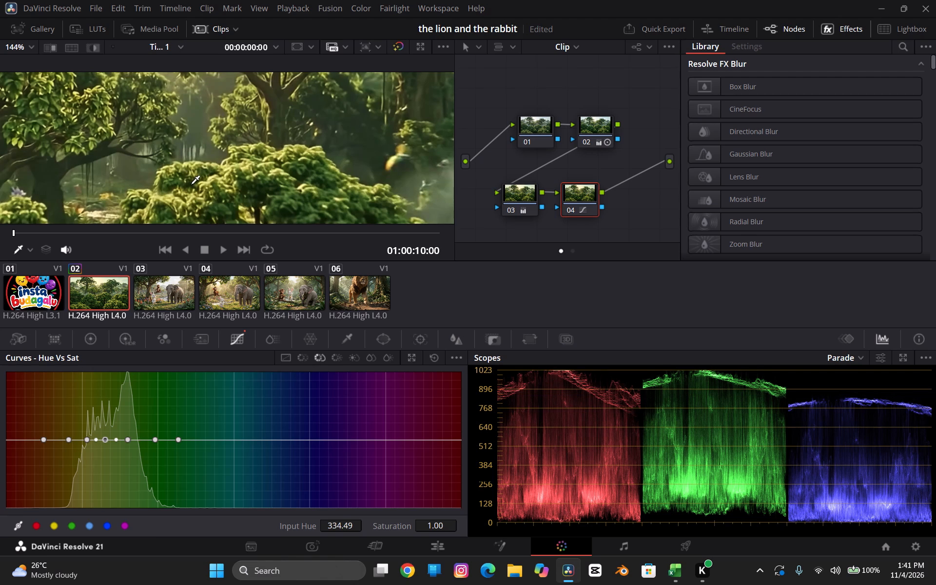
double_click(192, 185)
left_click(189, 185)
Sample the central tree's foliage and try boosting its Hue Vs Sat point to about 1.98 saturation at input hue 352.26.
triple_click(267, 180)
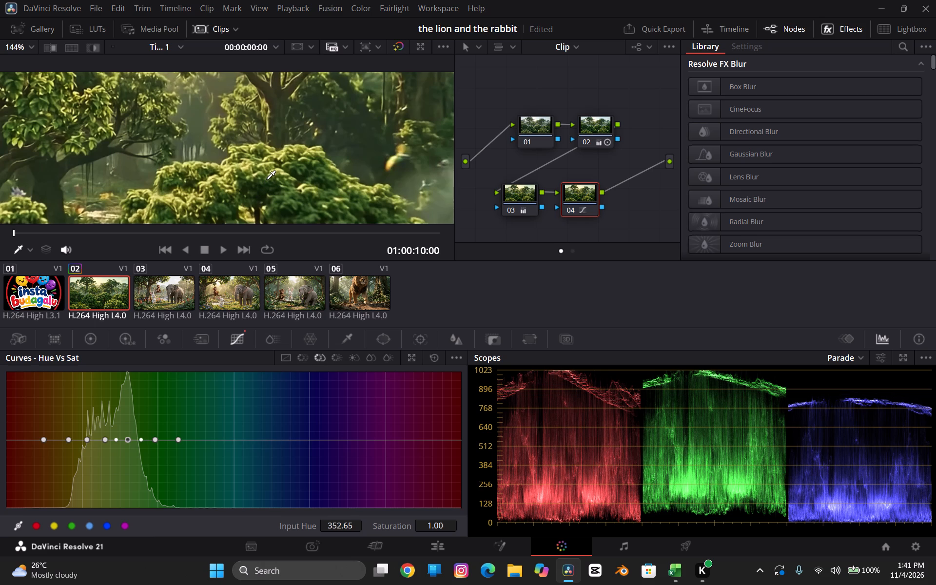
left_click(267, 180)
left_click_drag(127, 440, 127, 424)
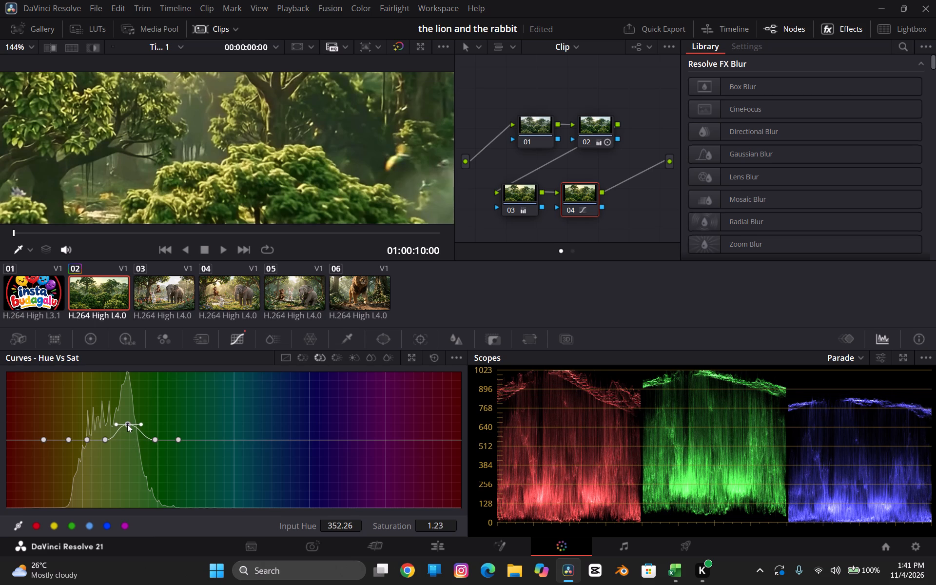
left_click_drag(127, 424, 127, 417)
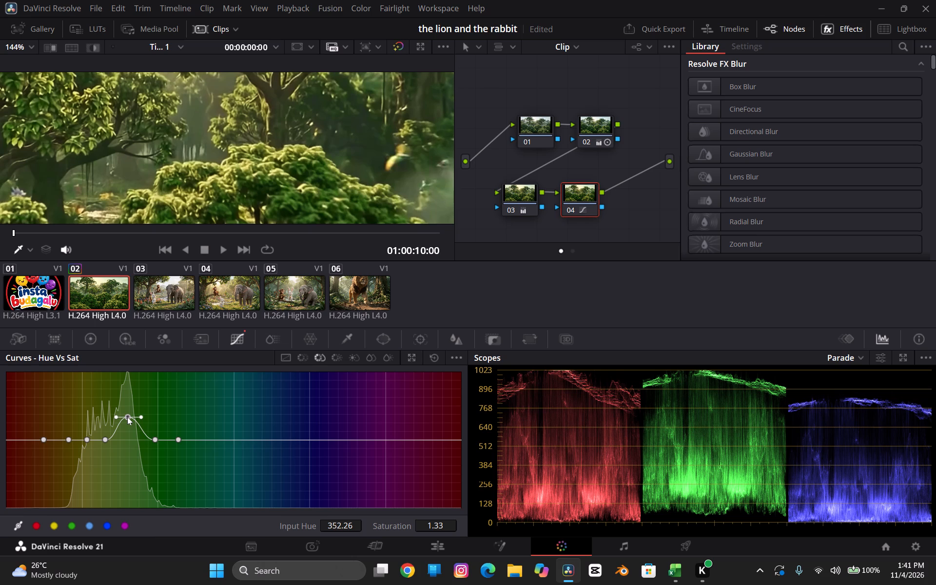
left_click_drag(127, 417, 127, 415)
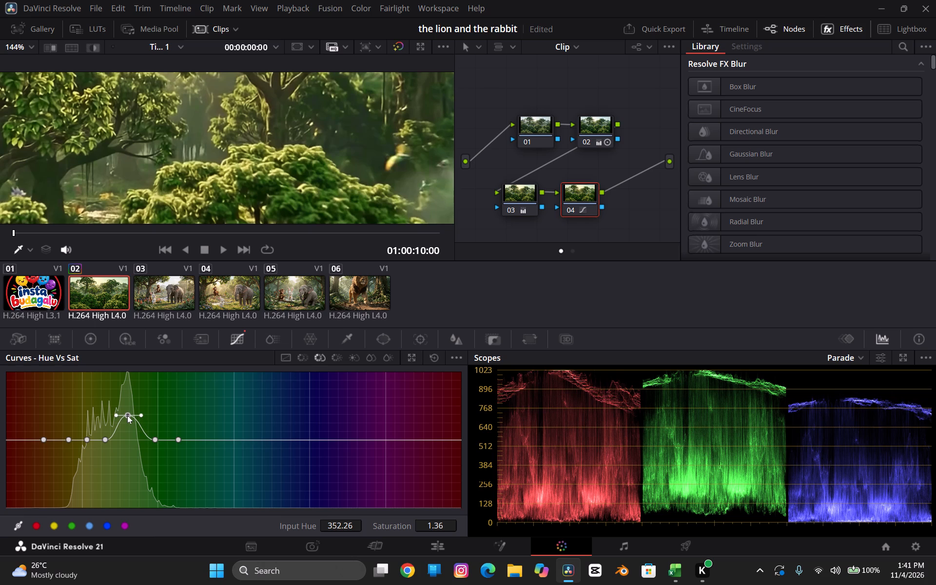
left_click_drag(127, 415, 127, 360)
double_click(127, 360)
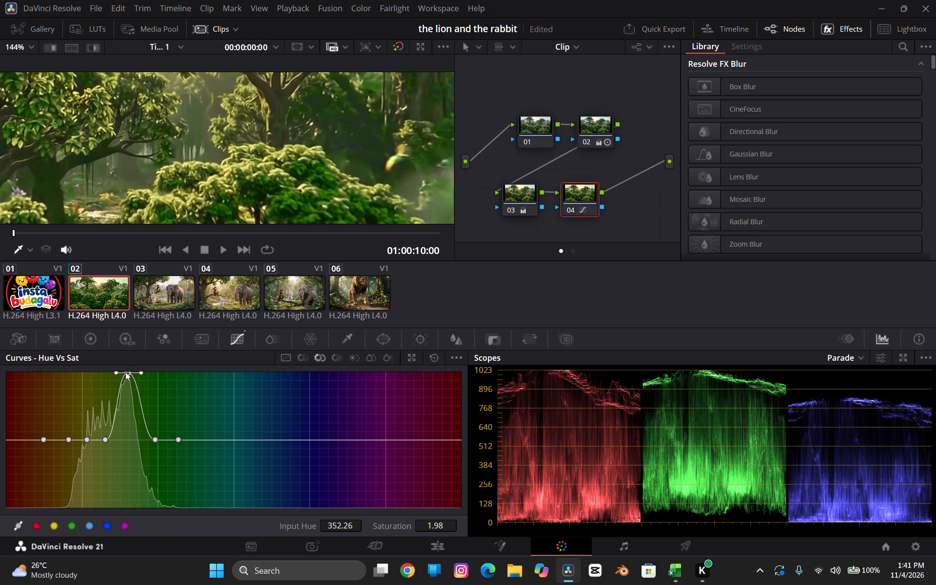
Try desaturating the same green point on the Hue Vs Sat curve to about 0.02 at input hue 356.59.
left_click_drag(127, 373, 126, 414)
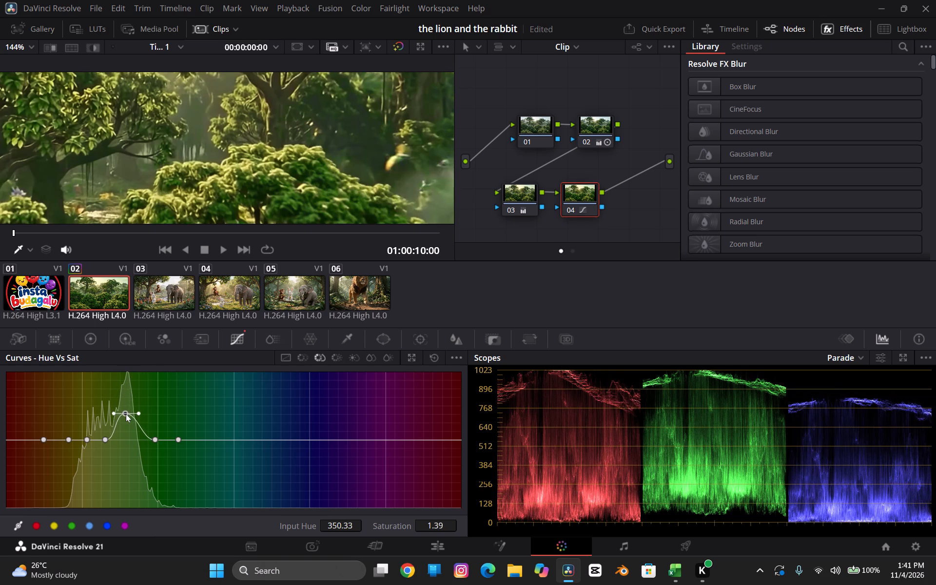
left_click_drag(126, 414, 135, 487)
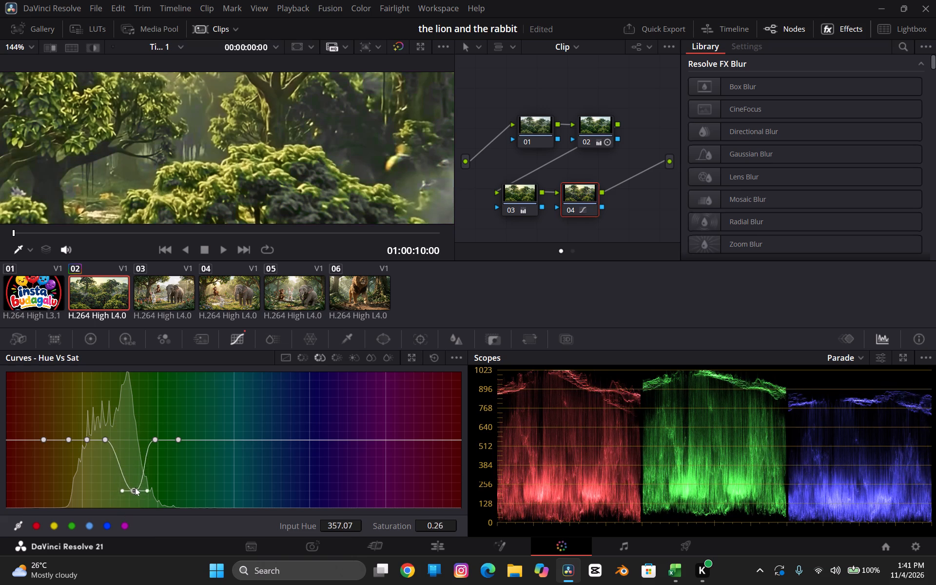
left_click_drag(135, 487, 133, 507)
Examine the forest image up close and as a whole to see which foliage the desaturated green point affects.
scroll(218, 158, "down", 5, "ctrl")
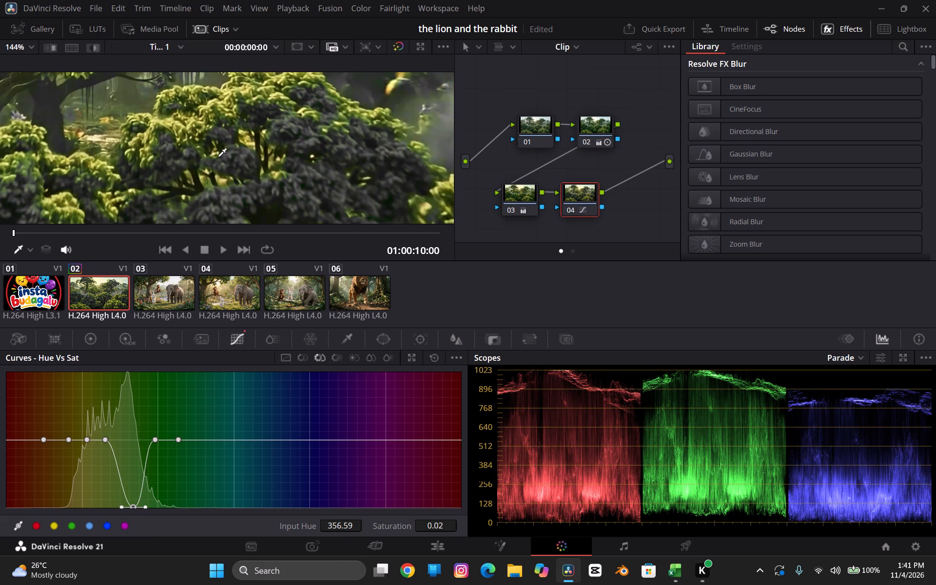
scroll(218, 158, "down", 13, "ctrl")
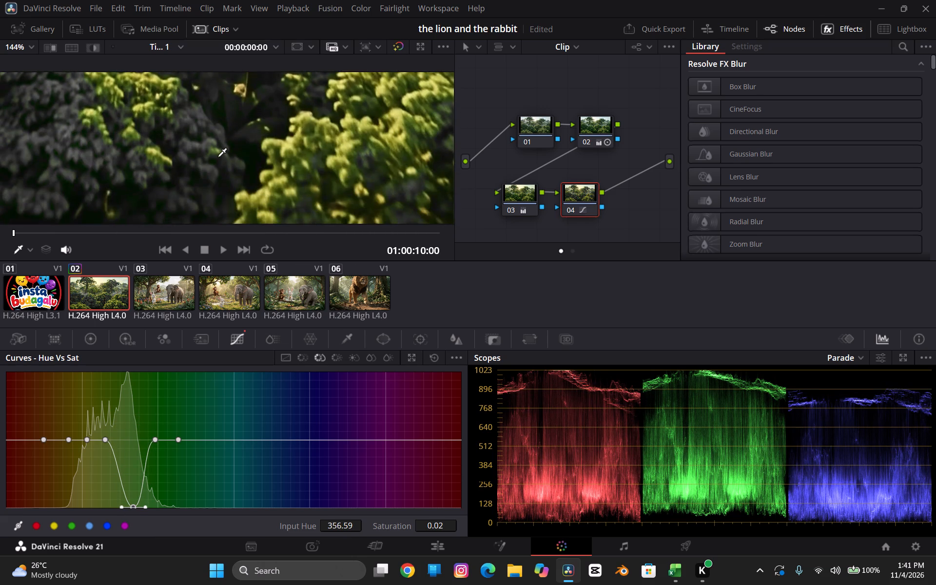
scroll(218, 158, "down", 5, "ctrl")
scroll(218, 158, "up", 14, "ctrl")
scroll(218, 158, "down", 8, "ctrl")
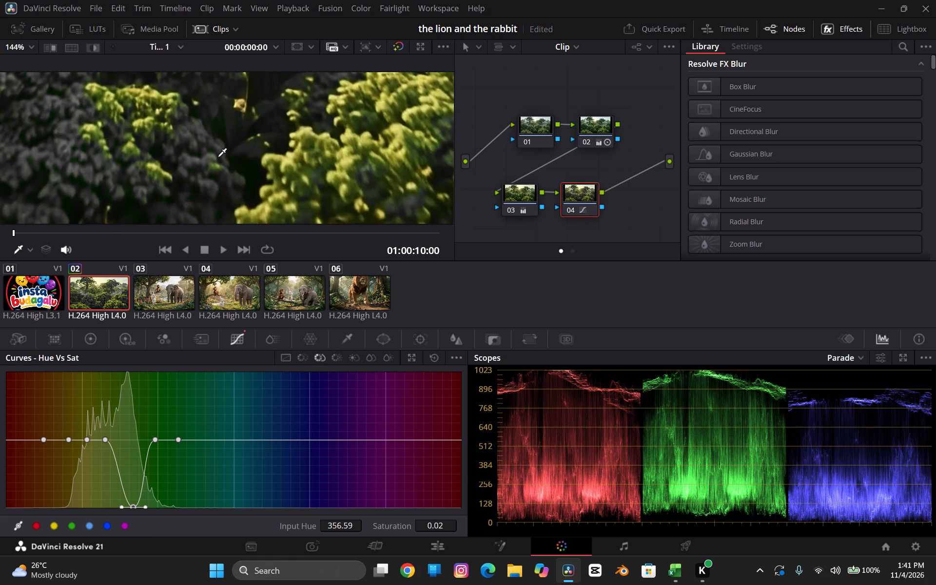
scroll(218, 158, "down", 17, "ctrl")
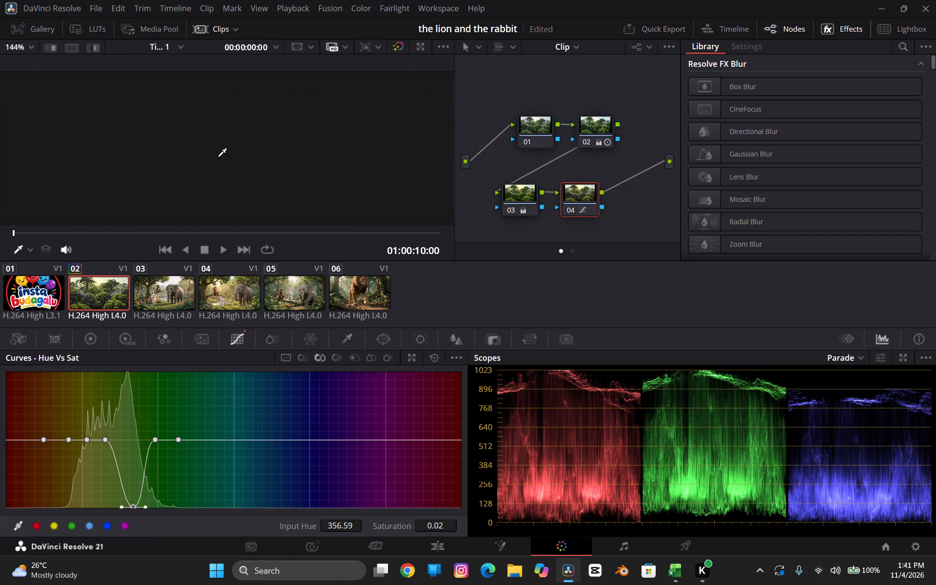
scroll(218, 158, "up", 5)
scroll(218, 158, "down", 2)
scroll(218, 158, "up", 1)
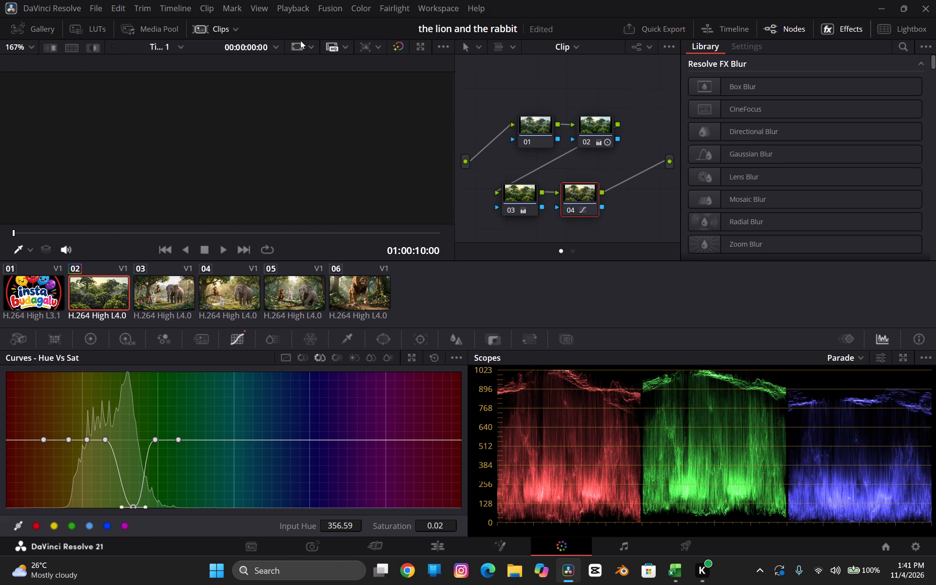
left_click(298, 42)
left_click(298, 42)
scroll(252, 192, "down", 4)
scroll(252, 192, "up", 6, "ctrl")
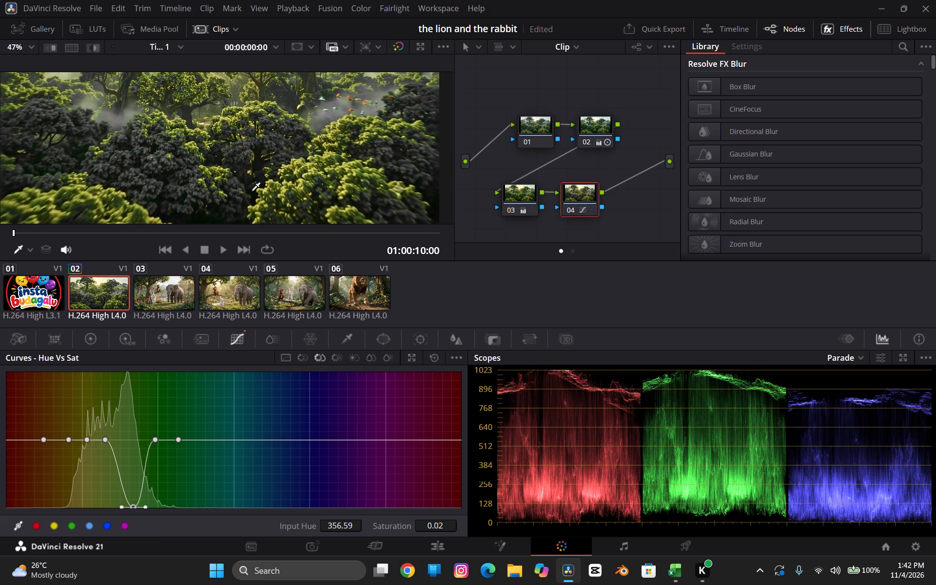
scroll(256, 178, "down", 4, "ctrl")
scroll(256, 178, "up", 3, "ctrl")
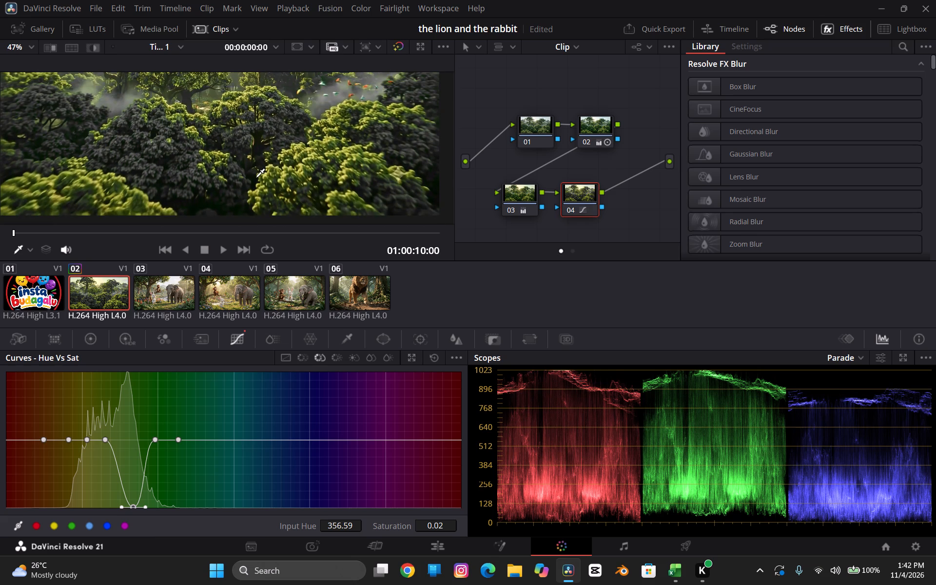
scroll(256, 178, "down", 2)
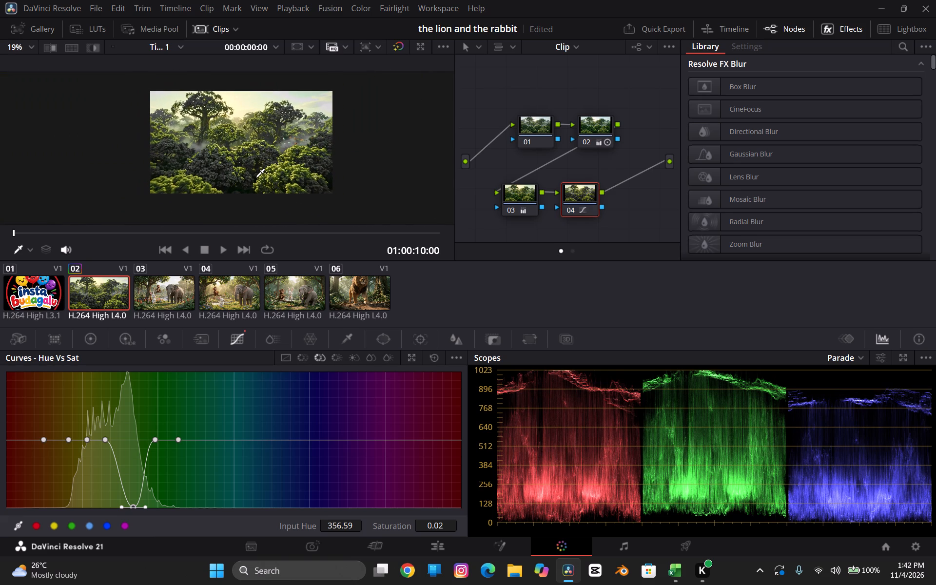
scroll(256, 178, "up", 1)
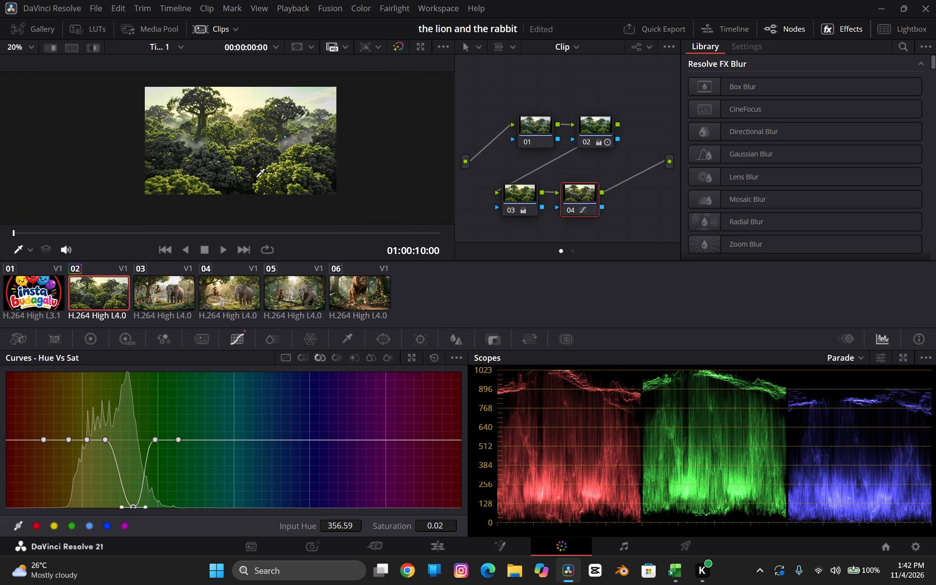
scroll(241, 191, "up", 3, "ctrl")
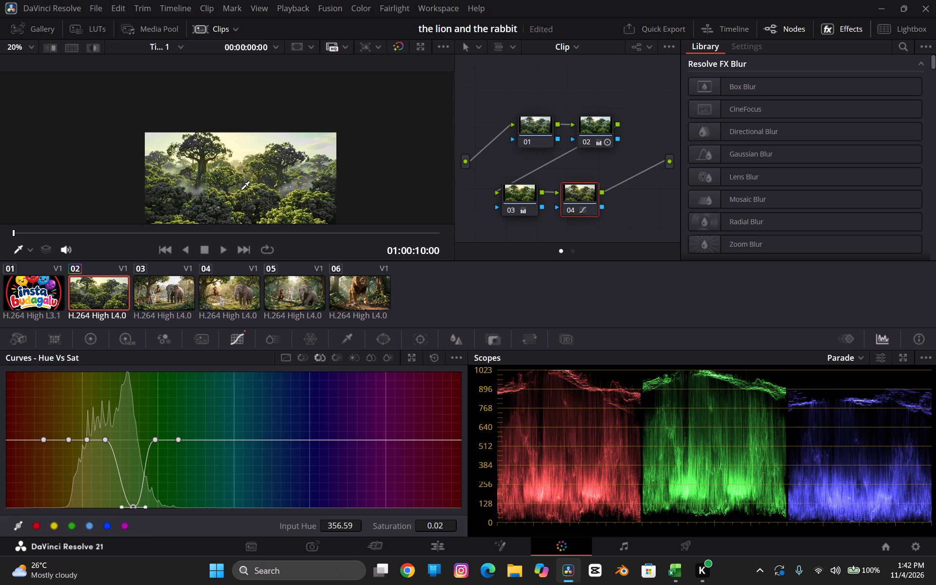
scroll(241, 191, "down", 2, "ctrl")
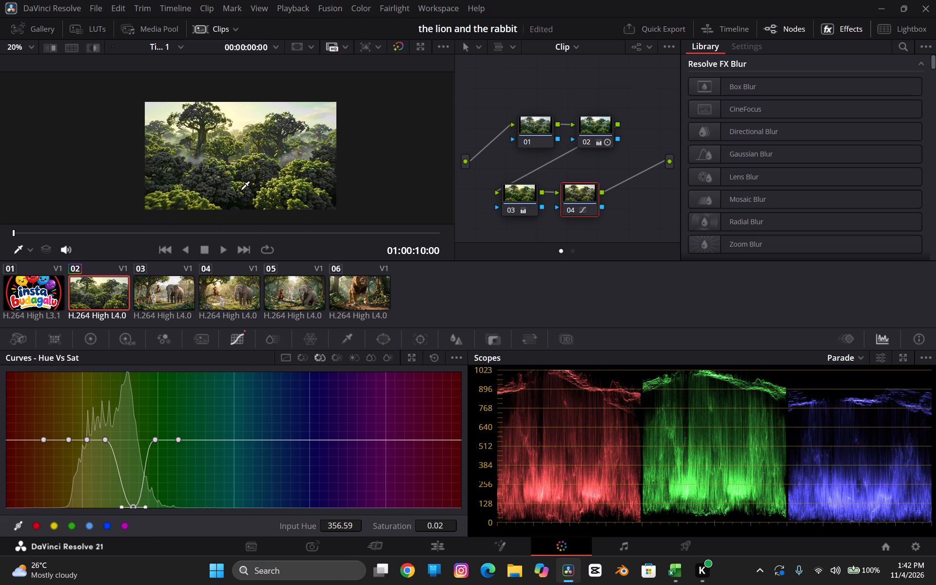
scroll(241, 191, "down", 1, "ctrl")
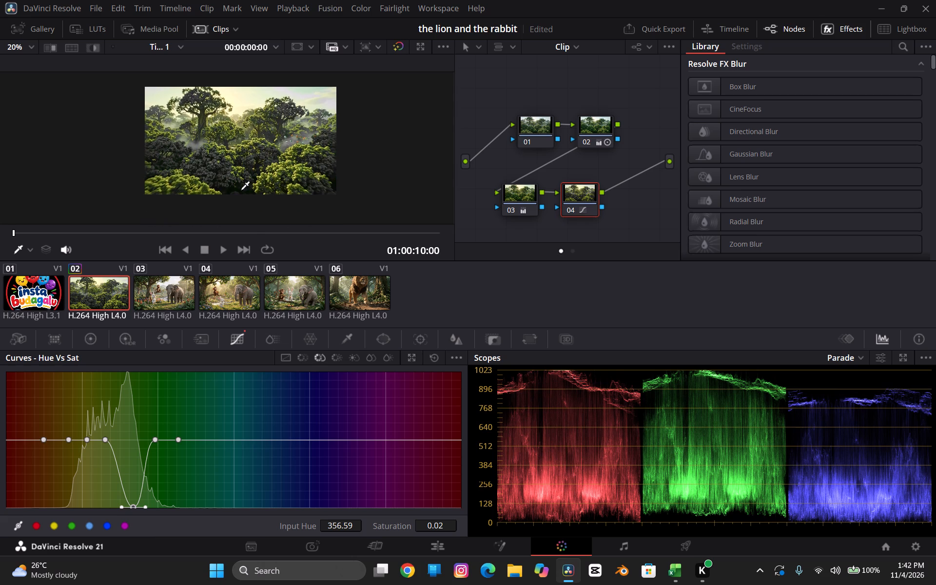
scroll(241, 191, "up", 2, "ctrl")
scroll(241, 191, "down", 1, "ctrl")
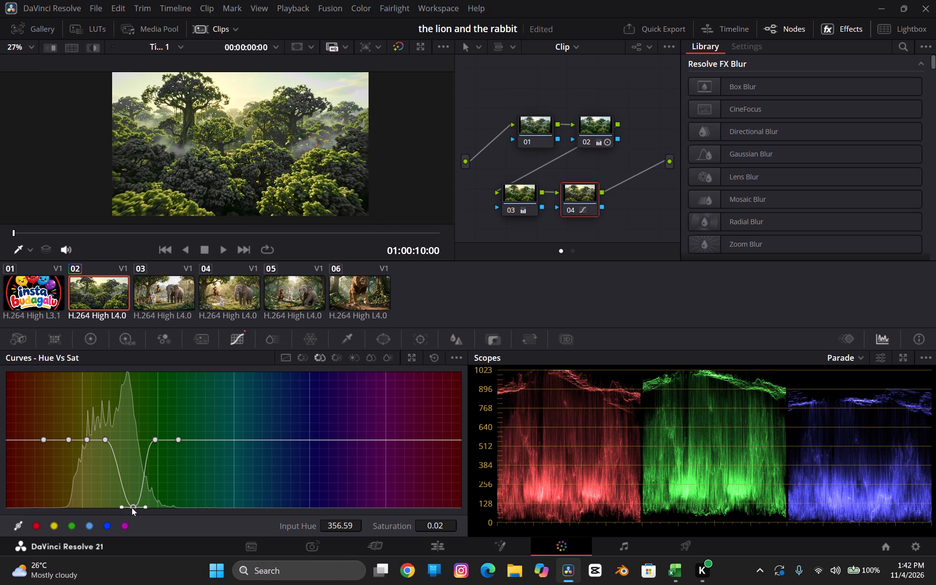
Raise the desaturated green Hue Vs Sat point to about 1.24 saturation at input hue 354.66.
left_click_drag(130, 505, 135, 449)
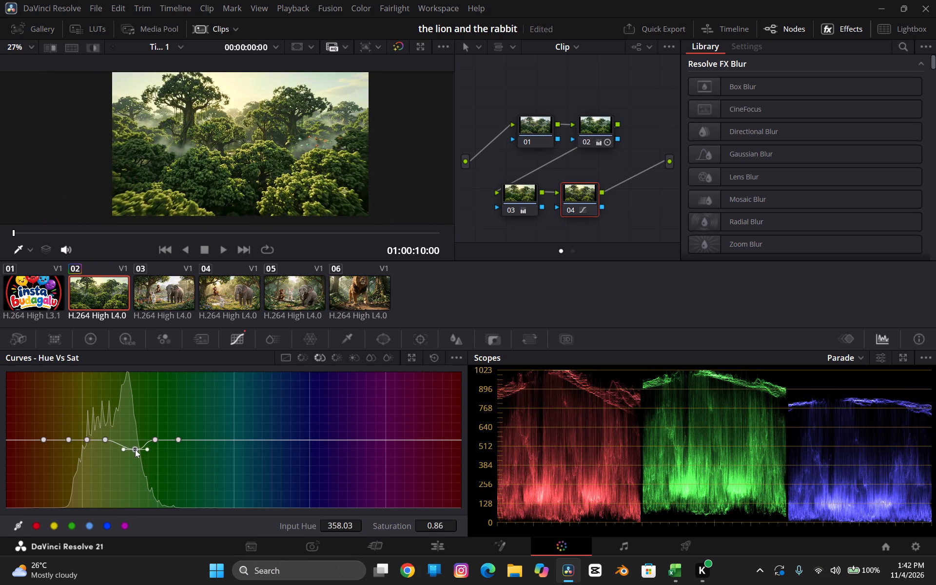
left_click_drag(135, 449, 133, 432)
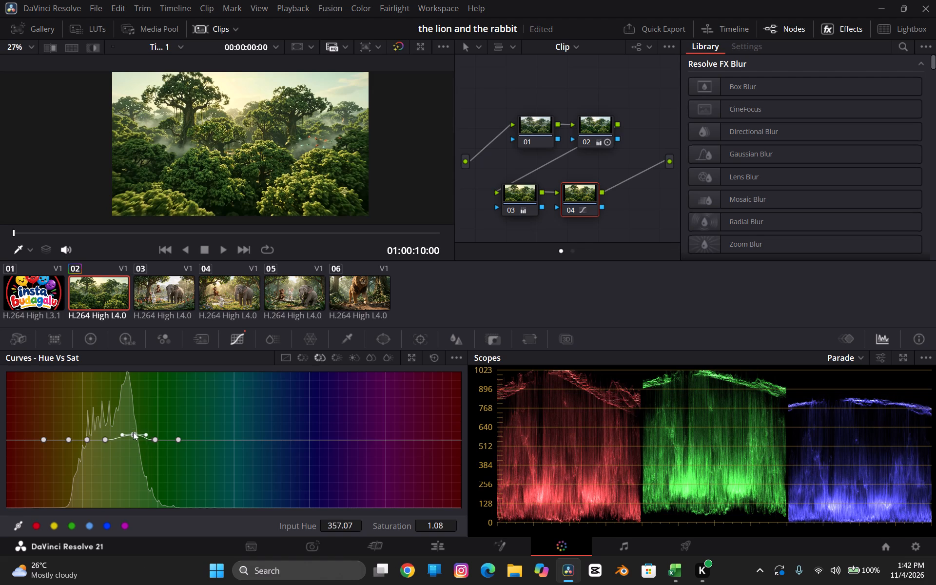
left_click_drag(133, 432, 134, 421)
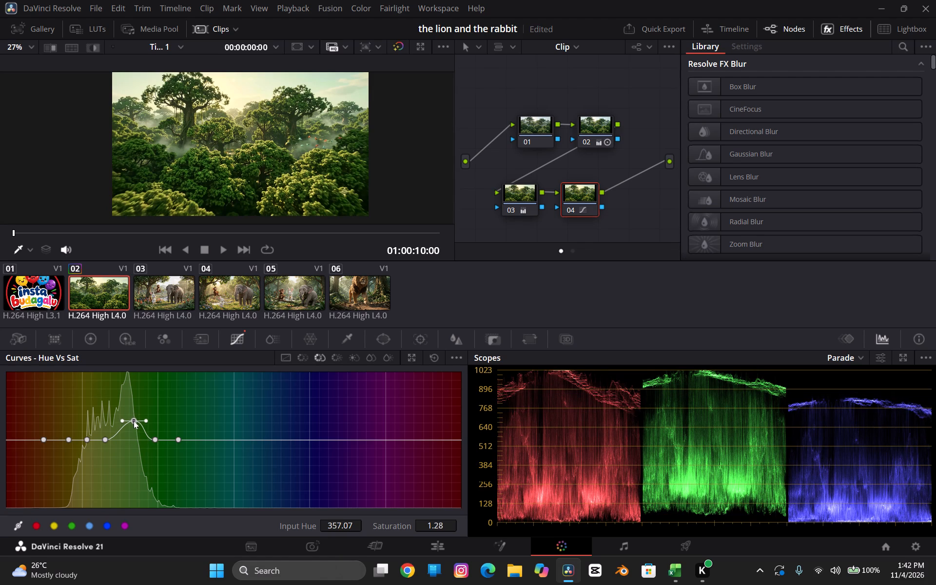
left_click_drag(134, 421, 131, 423)
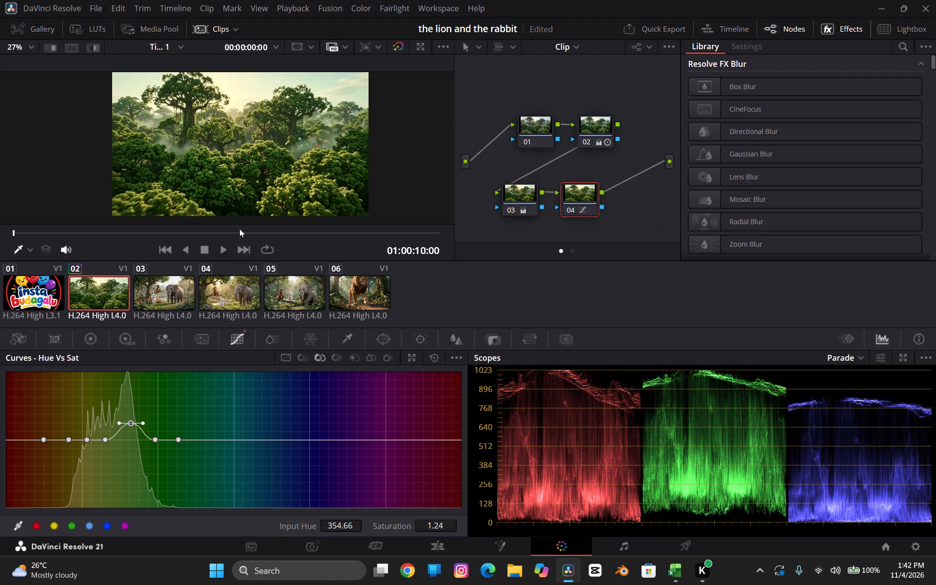
Sample the foliage at the bottom of the image and raise its Hue Vs Sat point to about 1.97 saturation at input hue 16.80.
left_click(236, 211)
left_click_drag(236, 211, 198, 401)
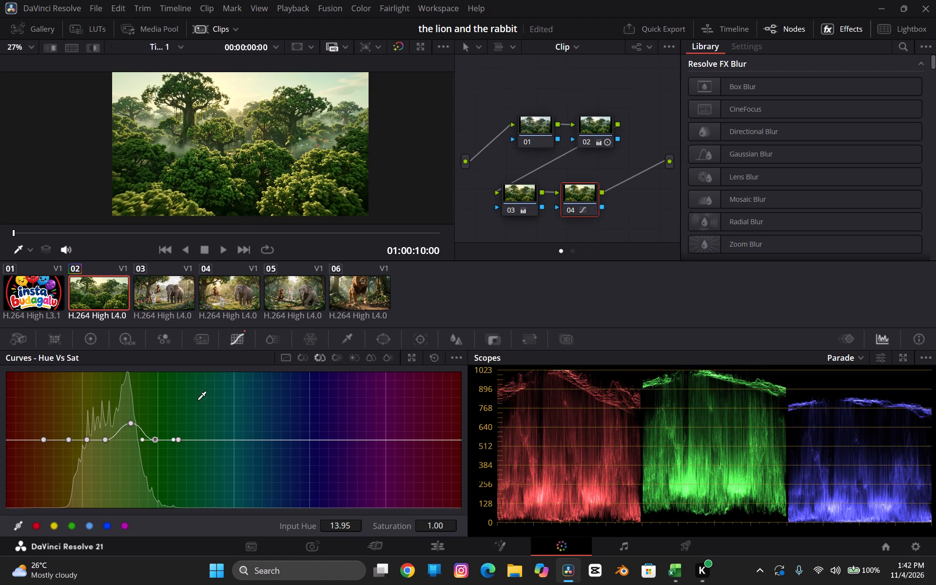
left_click_drag(198, 401, 170, 422)
left_click_drag(153, 441, 155, 436)
left_click_drag(155, 436, 155, 372)
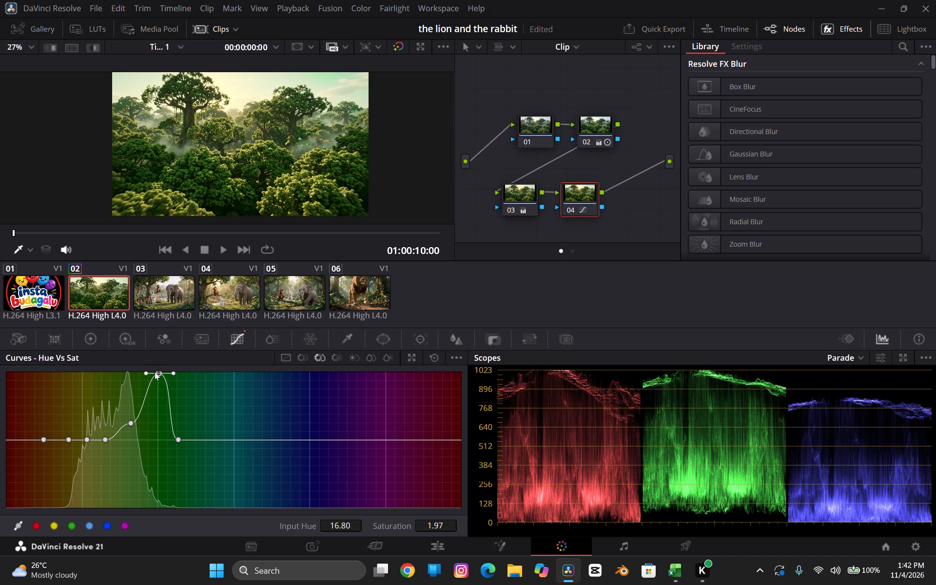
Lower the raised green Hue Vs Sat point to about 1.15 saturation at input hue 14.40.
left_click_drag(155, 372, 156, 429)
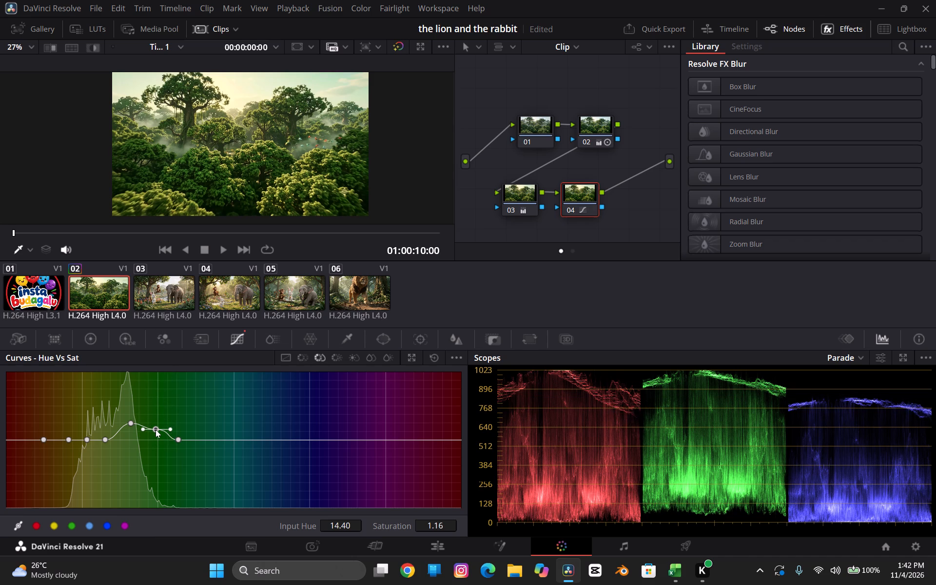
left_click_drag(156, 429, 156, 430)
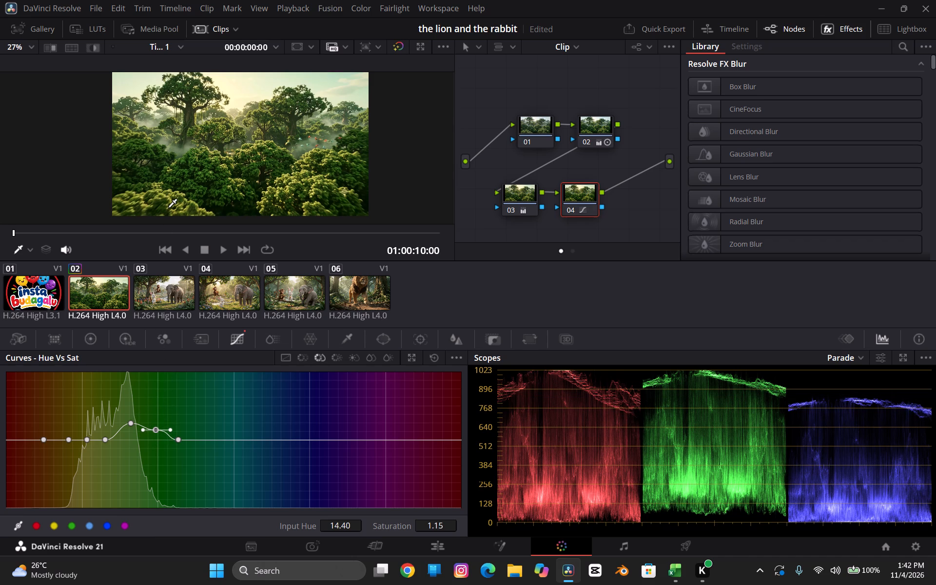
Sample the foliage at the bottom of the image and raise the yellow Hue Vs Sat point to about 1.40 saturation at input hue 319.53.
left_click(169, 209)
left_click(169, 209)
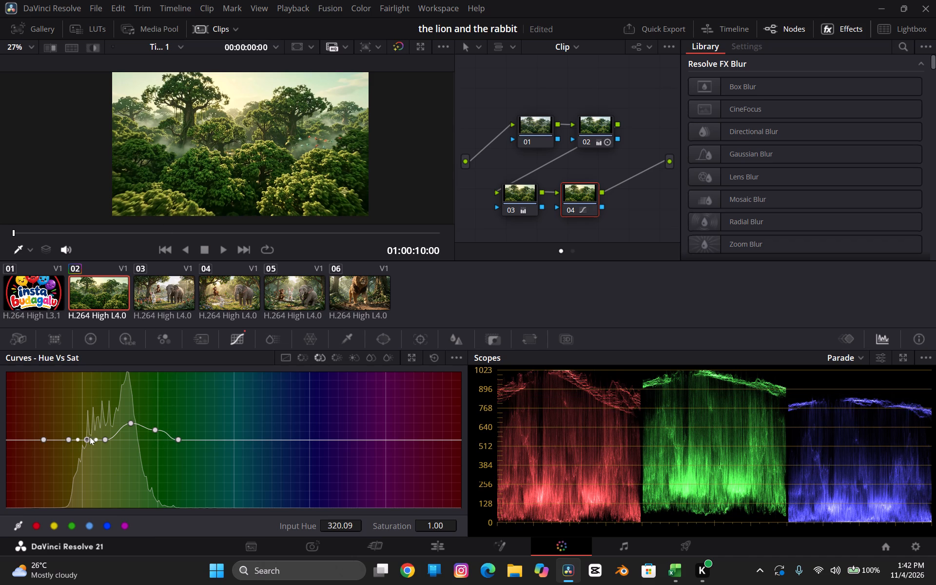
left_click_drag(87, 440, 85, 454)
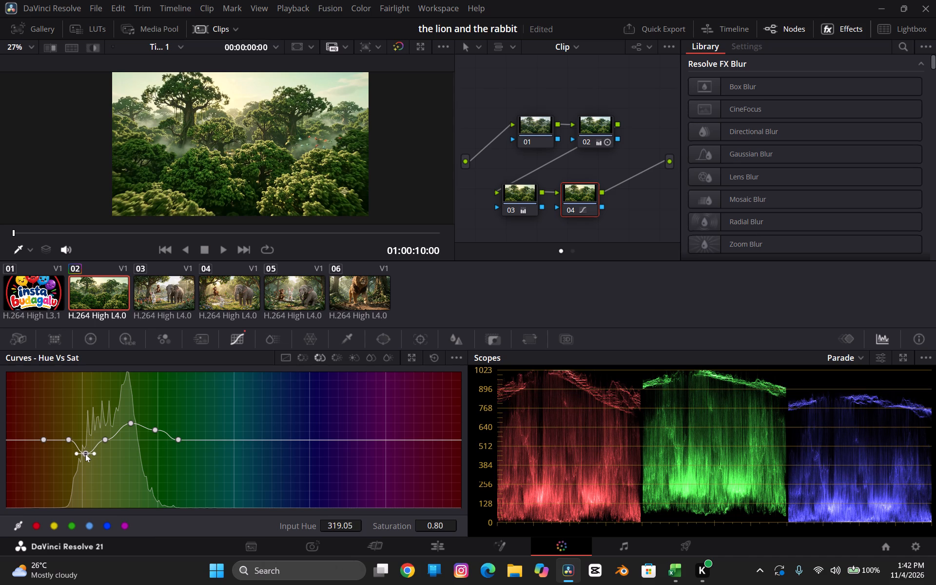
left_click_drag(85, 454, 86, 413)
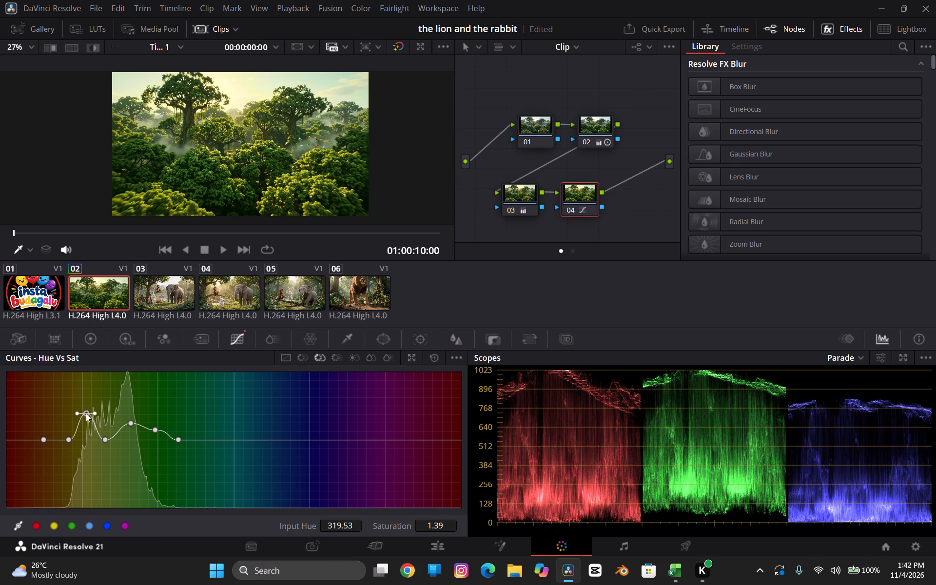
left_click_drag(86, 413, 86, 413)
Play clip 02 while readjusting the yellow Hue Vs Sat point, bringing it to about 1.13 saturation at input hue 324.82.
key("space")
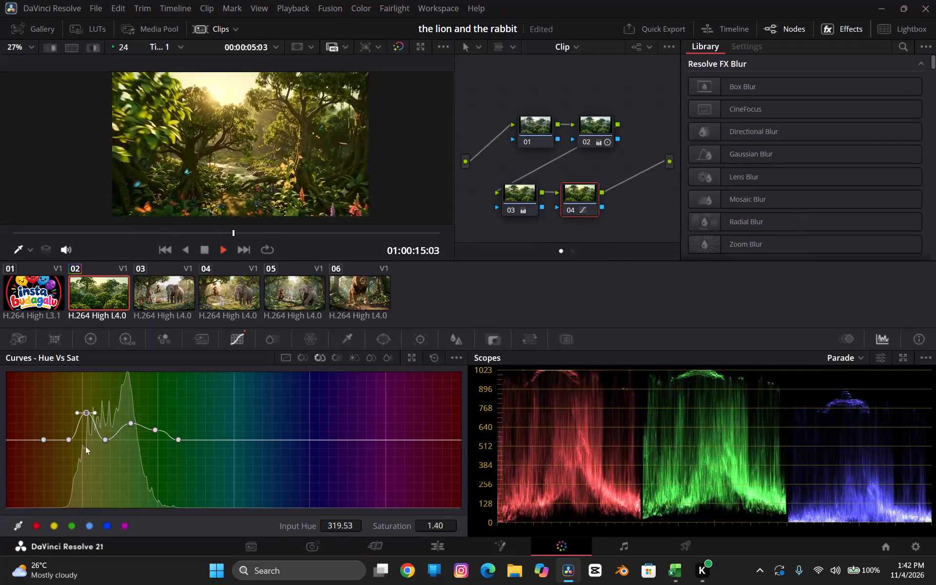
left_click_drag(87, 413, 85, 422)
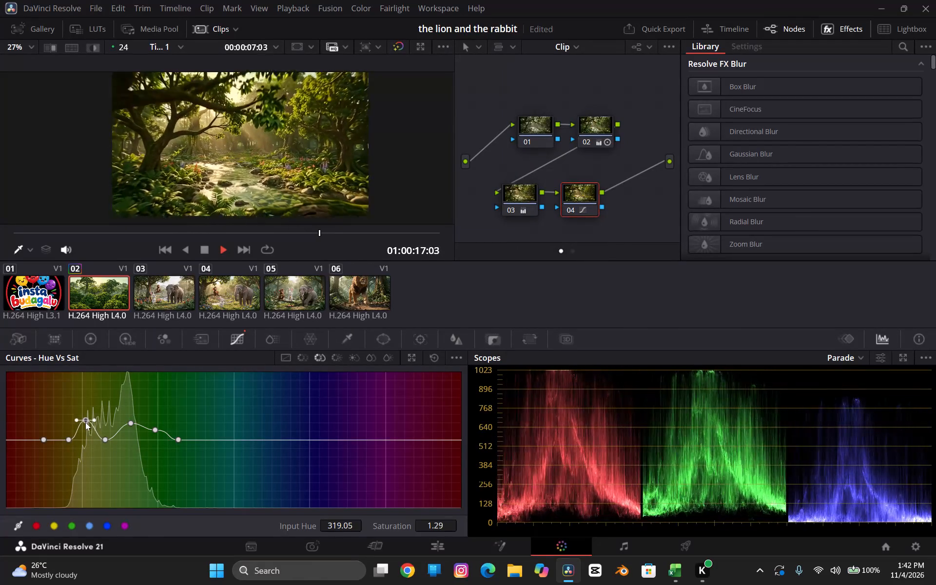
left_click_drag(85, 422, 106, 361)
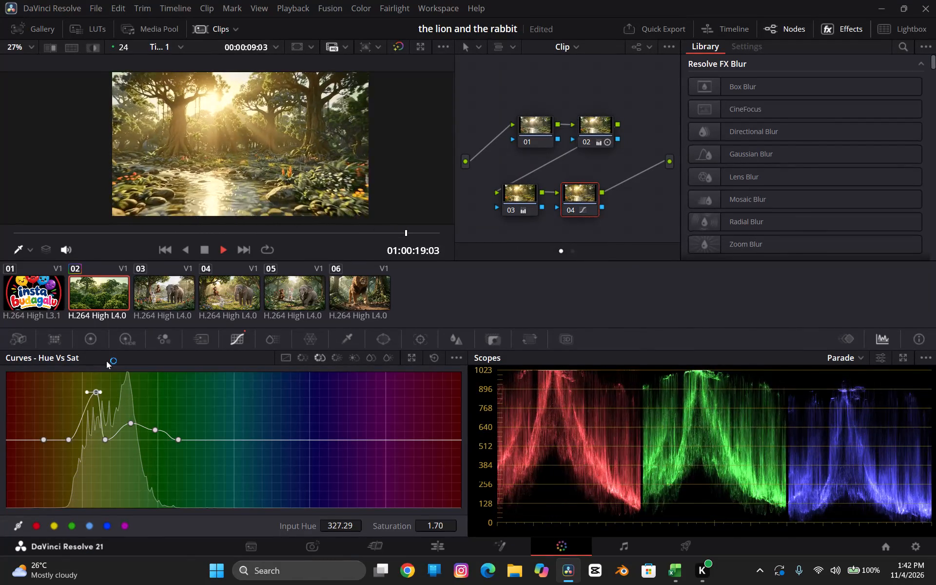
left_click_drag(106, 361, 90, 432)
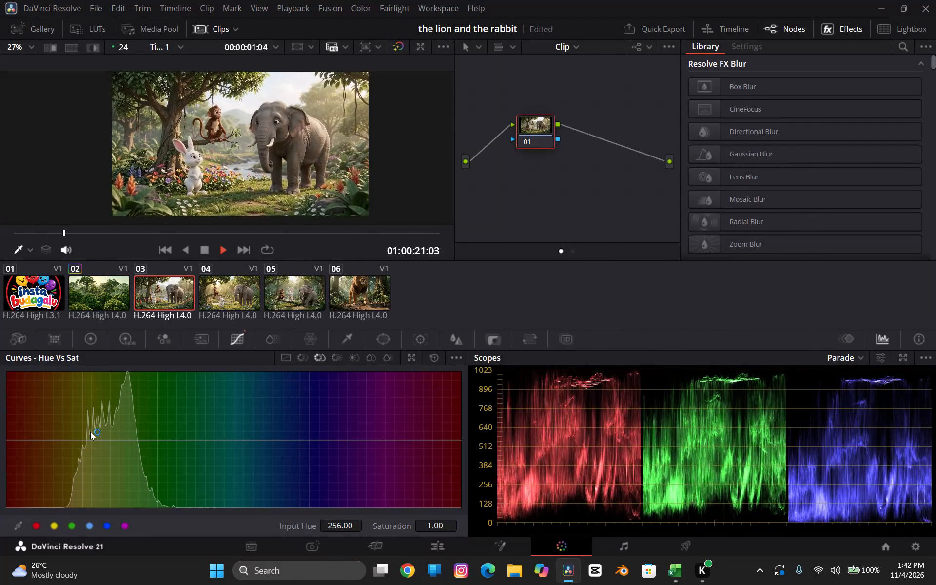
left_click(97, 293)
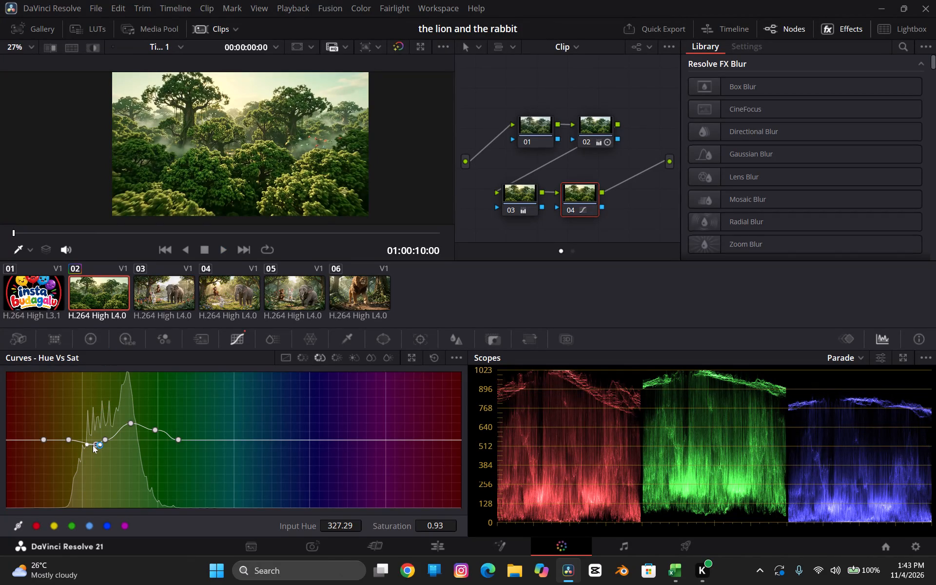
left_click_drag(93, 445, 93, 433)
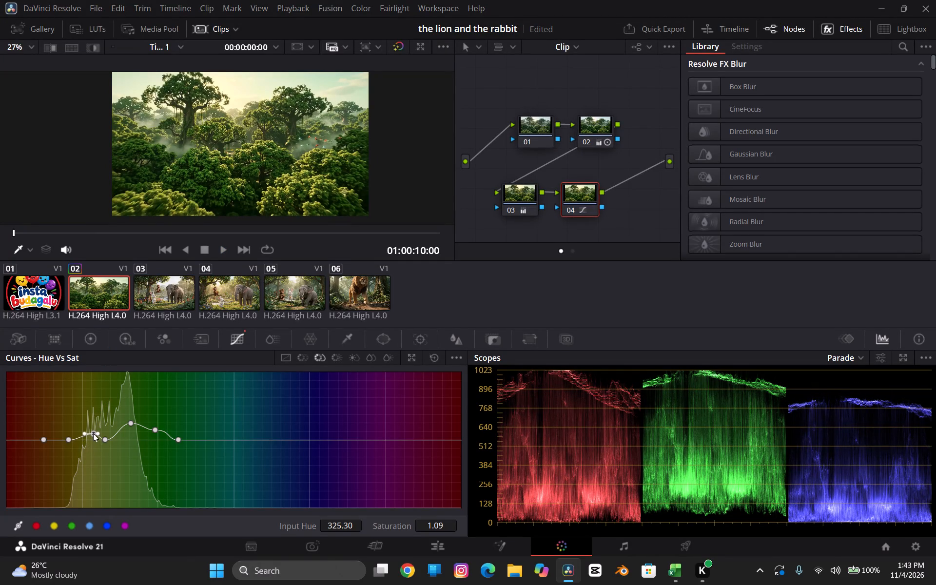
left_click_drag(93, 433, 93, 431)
Play clip 02 to review the saturation change, and check the neighbouring green and yellow-green Hue Vs Sat points.
key("space")
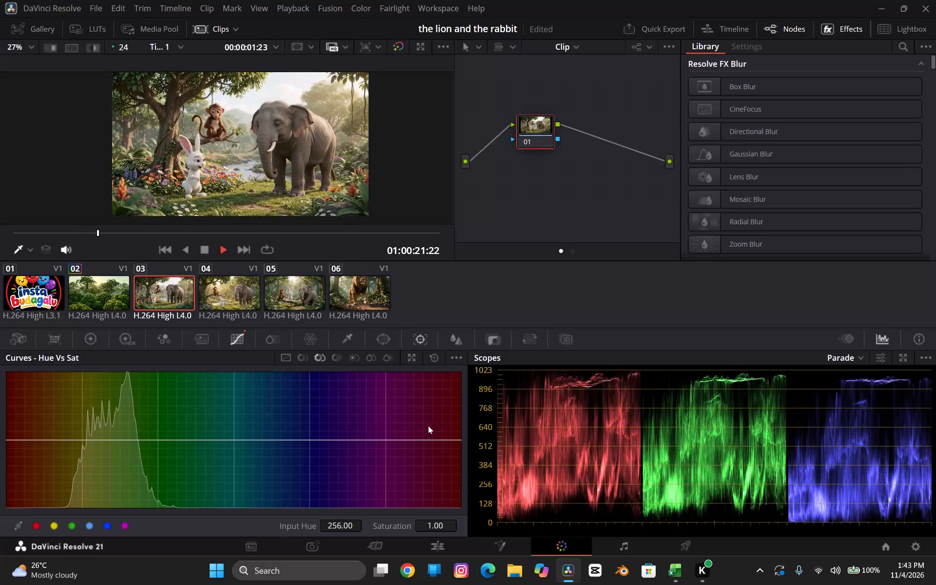
key("space")
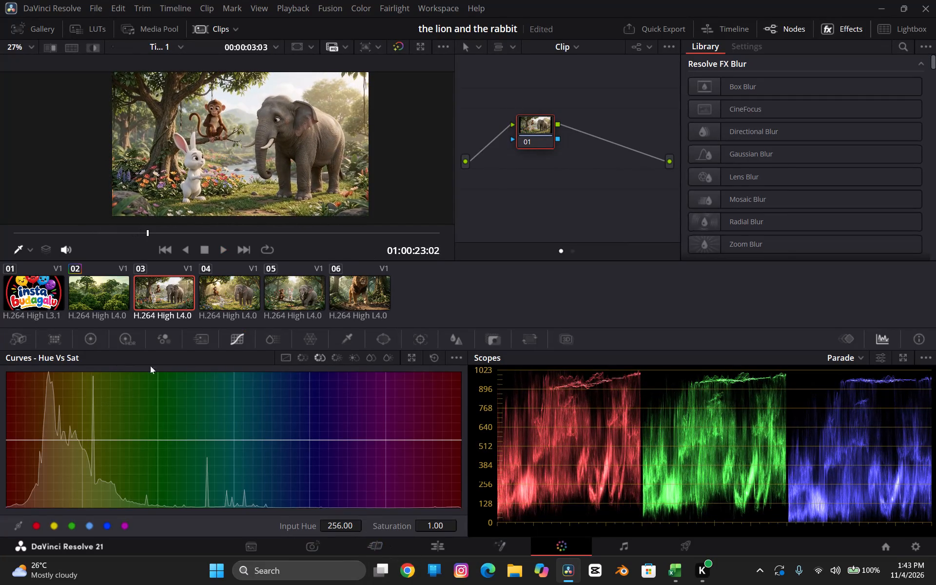
left_click(96, 306)
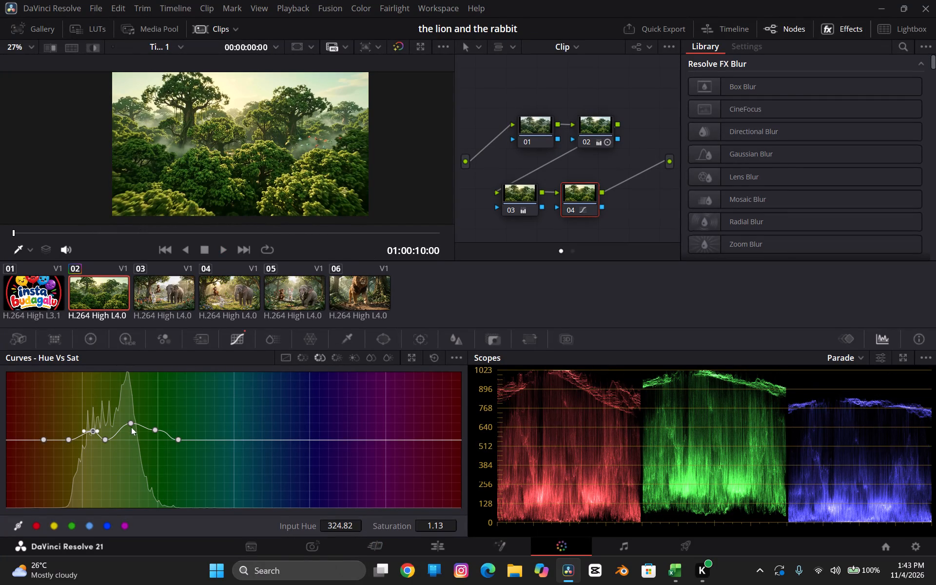
left_click(131, 425)
left_click(104, 441)
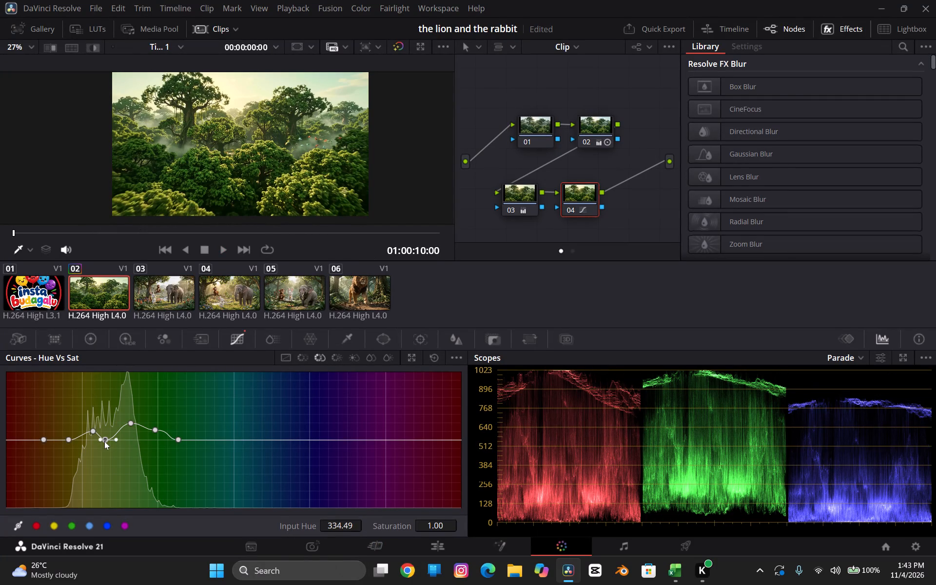
left_click(104, 441)
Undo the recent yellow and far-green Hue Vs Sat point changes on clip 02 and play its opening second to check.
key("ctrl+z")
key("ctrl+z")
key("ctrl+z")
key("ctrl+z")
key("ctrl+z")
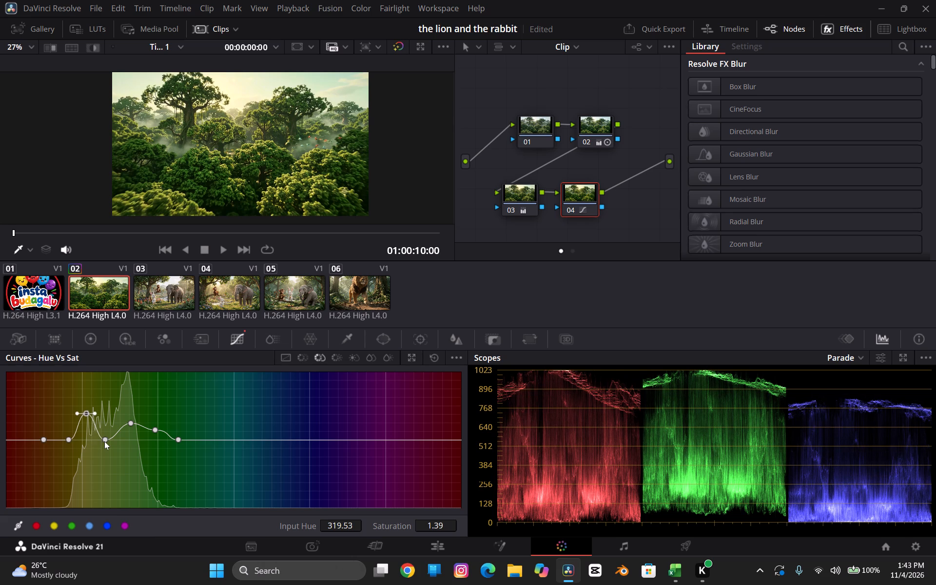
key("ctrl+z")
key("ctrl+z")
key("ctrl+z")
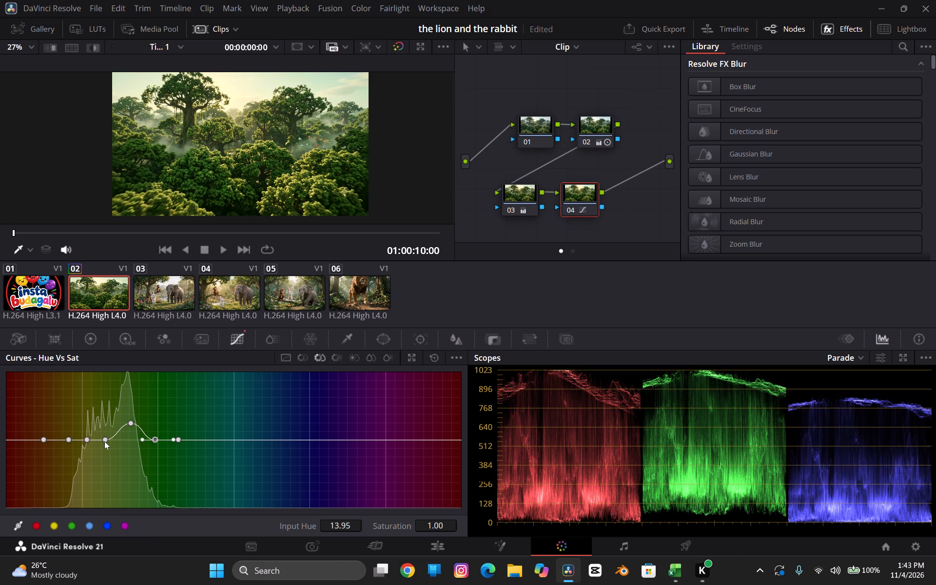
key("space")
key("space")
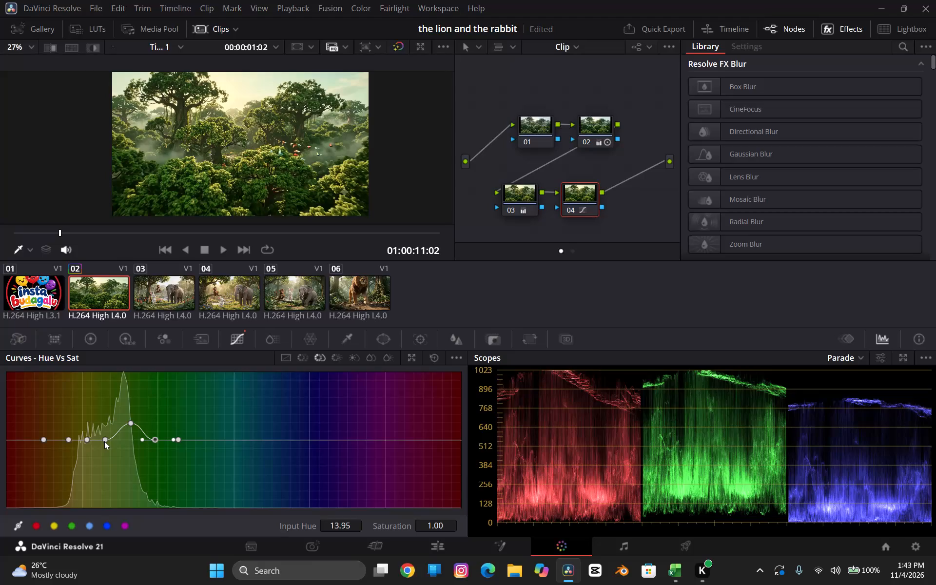
Add a new serial node after node 04 in clip 02's node graph and select it.
left_click(104, 441)
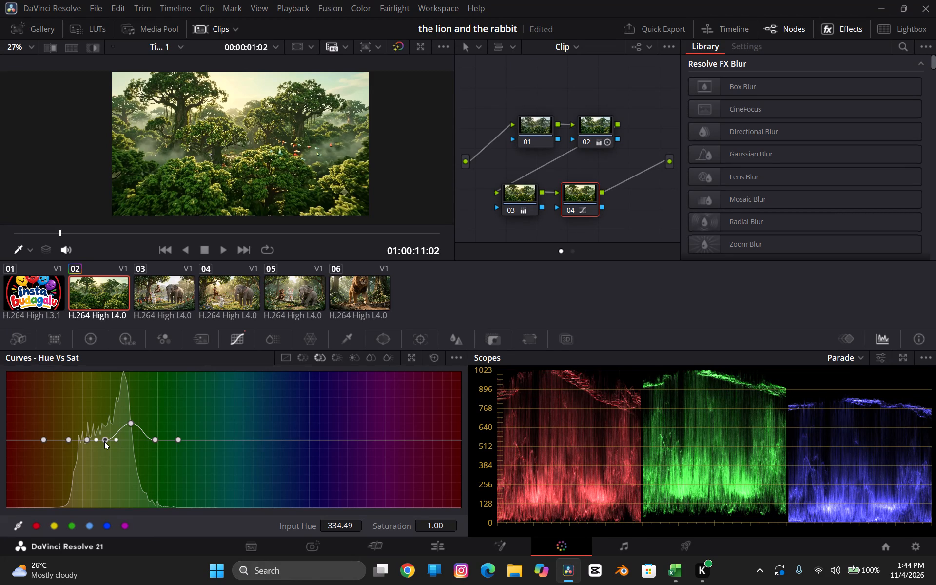
left_click(619, 209)
key("alt+s")
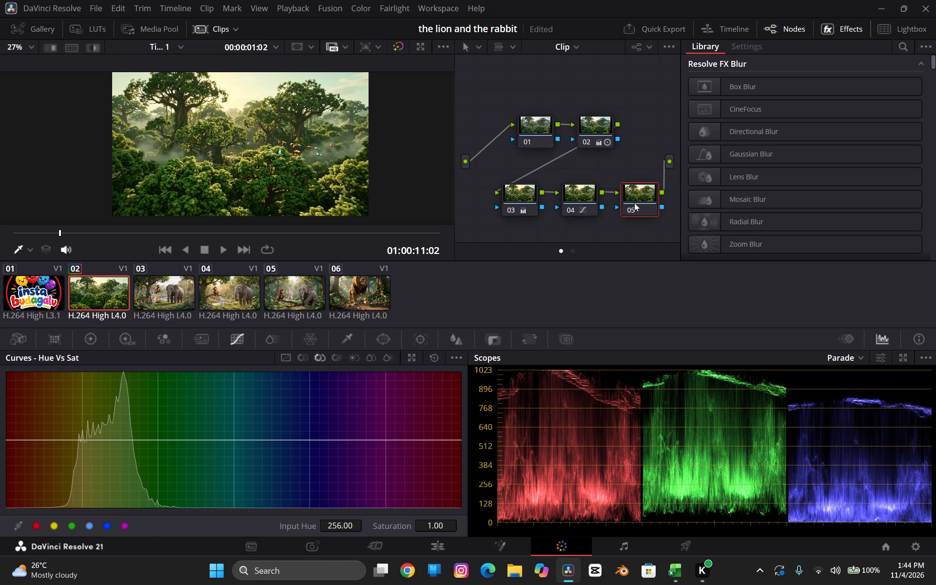
left_click(635, 203)
Show the Primaries Color Wheels for the new node 05.
left_click(116, 331)
left_click(95, 333)
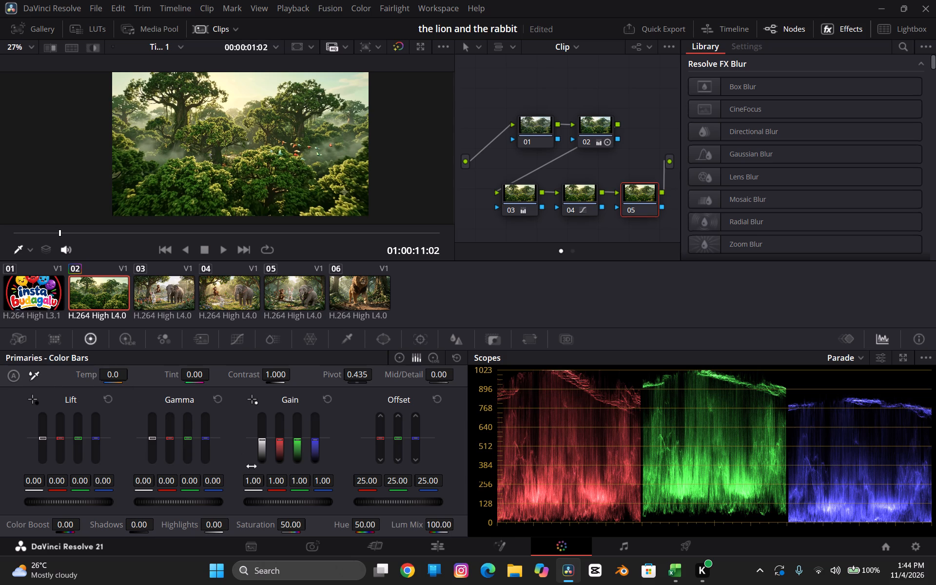
left_click(401, 355)
left_click(434, 363)
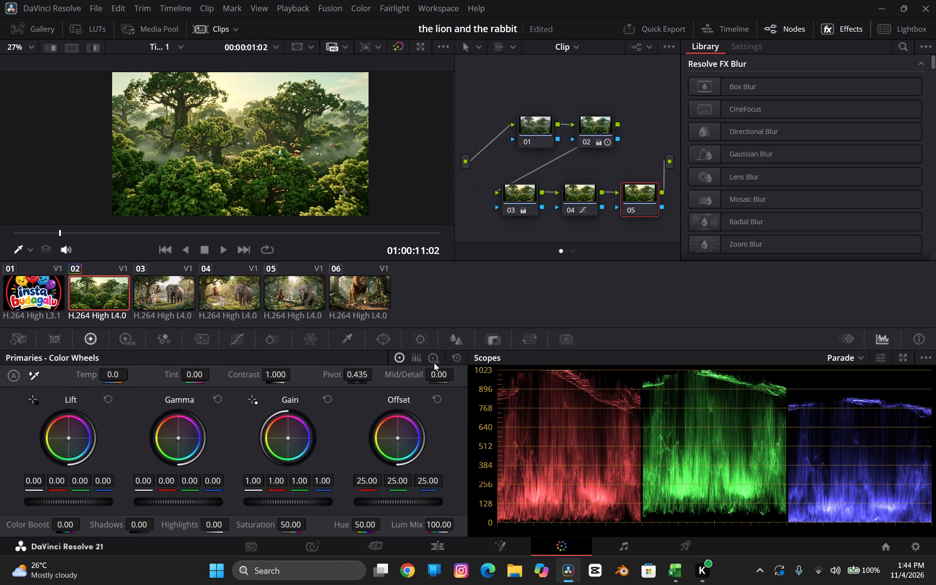
left_click(403, 356)
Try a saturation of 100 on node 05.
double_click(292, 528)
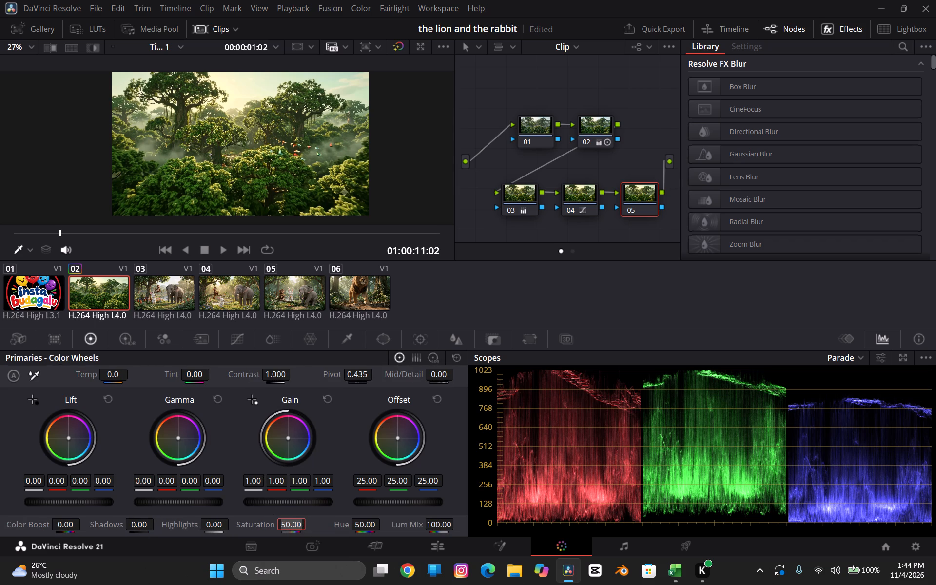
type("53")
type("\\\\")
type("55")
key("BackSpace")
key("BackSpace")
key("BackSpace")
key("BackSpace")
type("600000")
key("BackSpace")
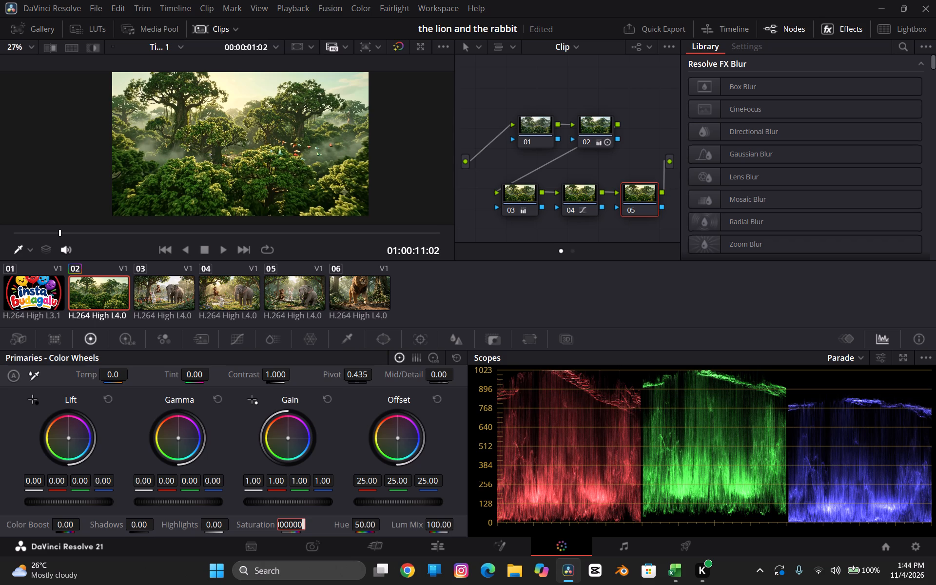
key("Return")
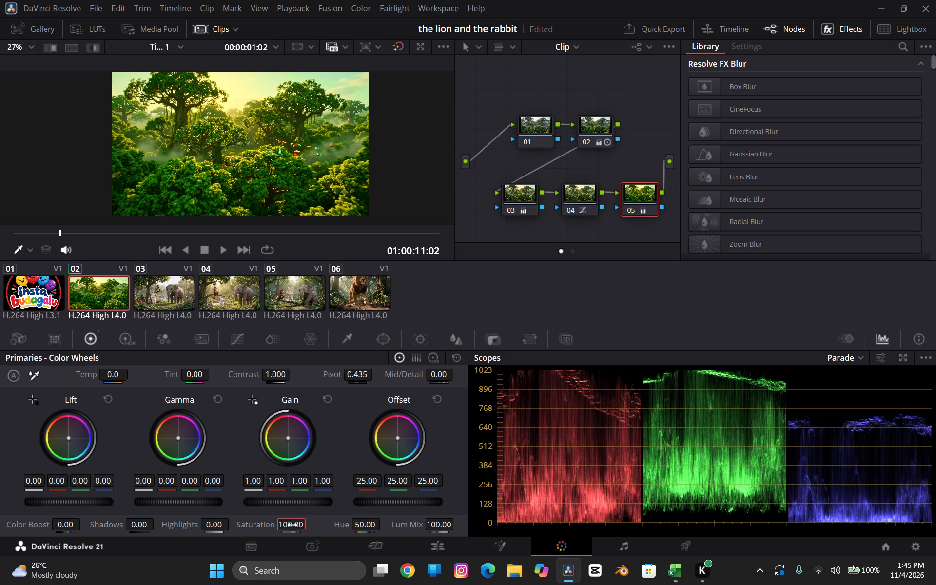
Lower node 05's saturation, trying 55 before settling on 53.
double_click(292, 524)
type("55")
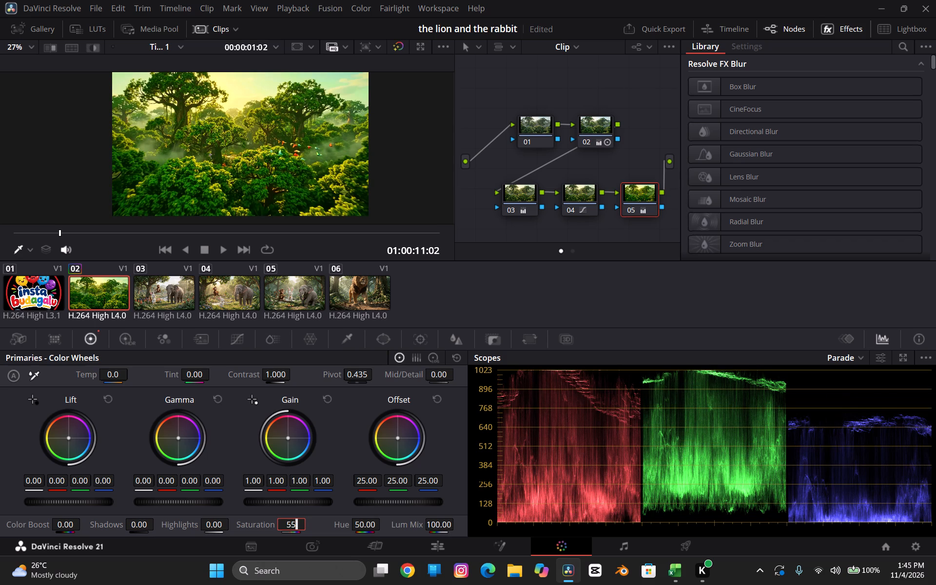
key("Return")
double_click(291, 524)
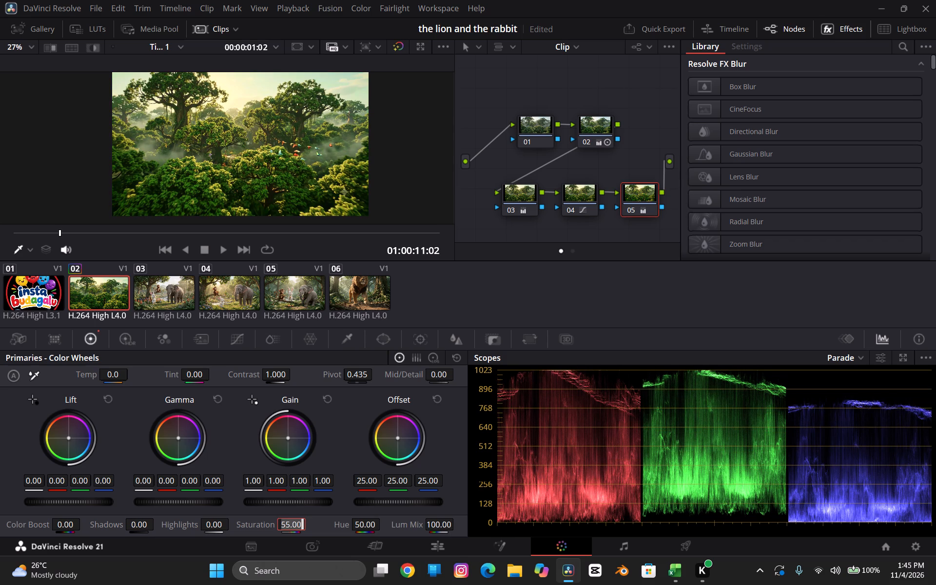
type("53")
key("Return")
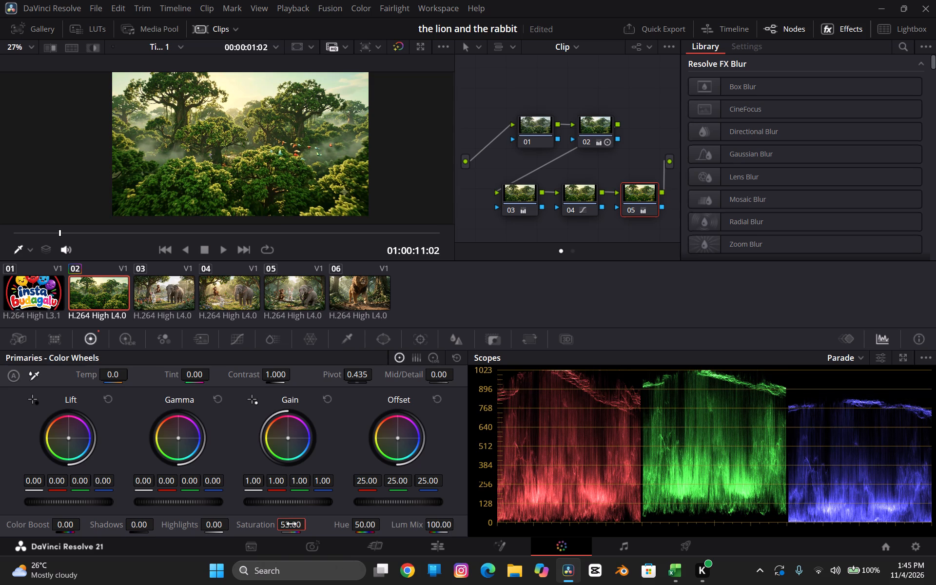
Set node 05's saturation to 55.
double_click(292, 524)
type("55")
key("Return")
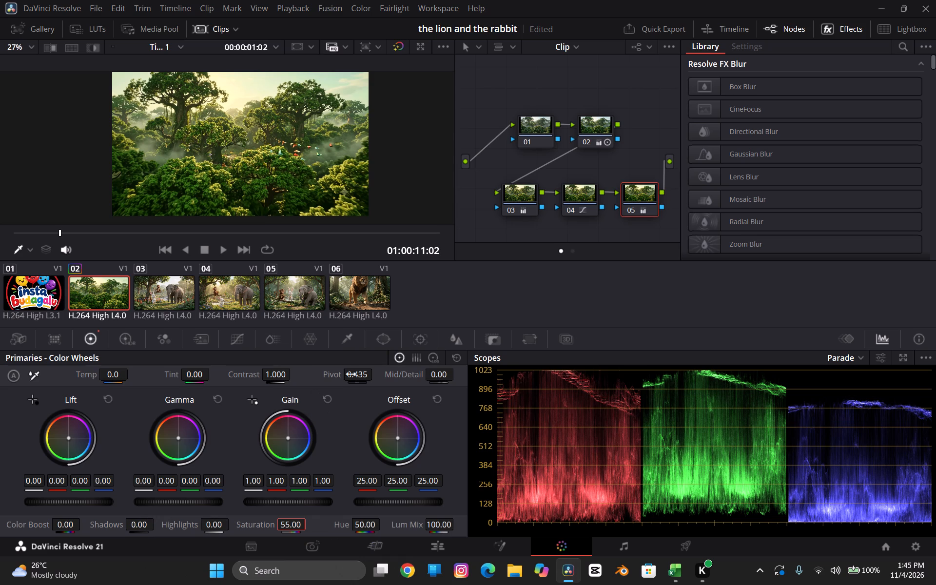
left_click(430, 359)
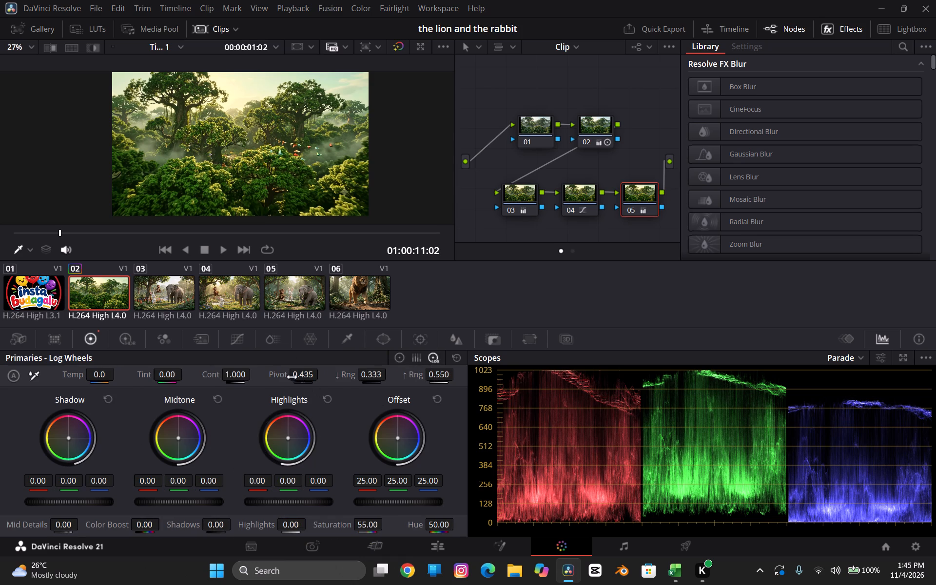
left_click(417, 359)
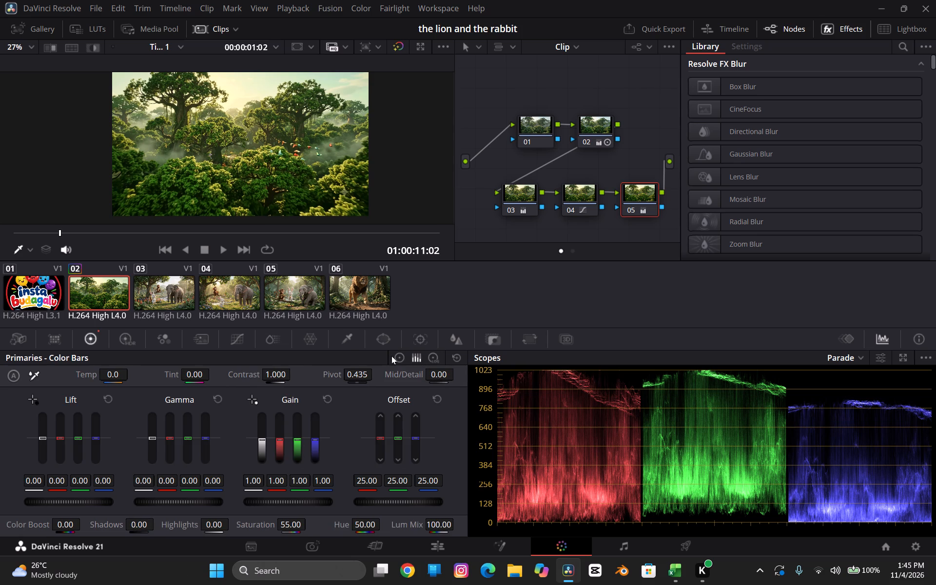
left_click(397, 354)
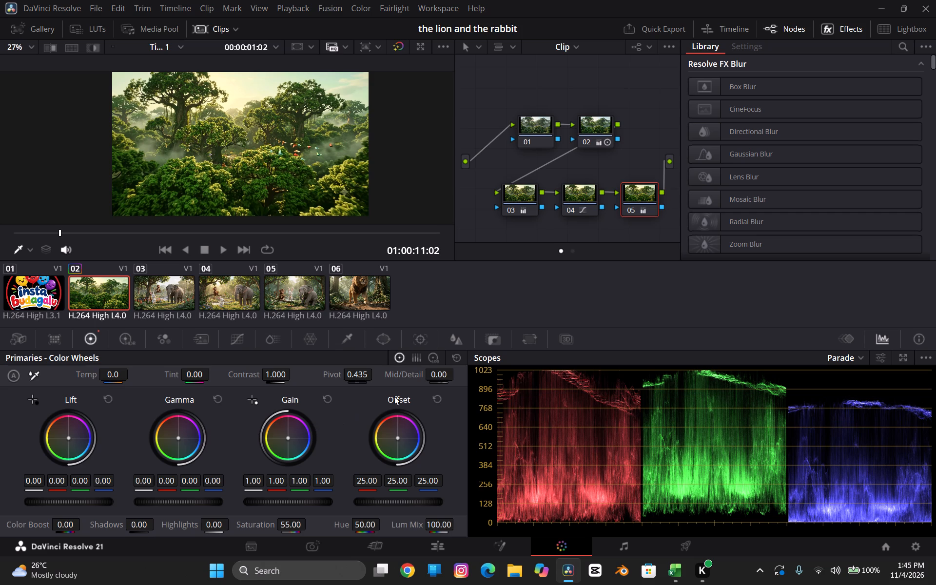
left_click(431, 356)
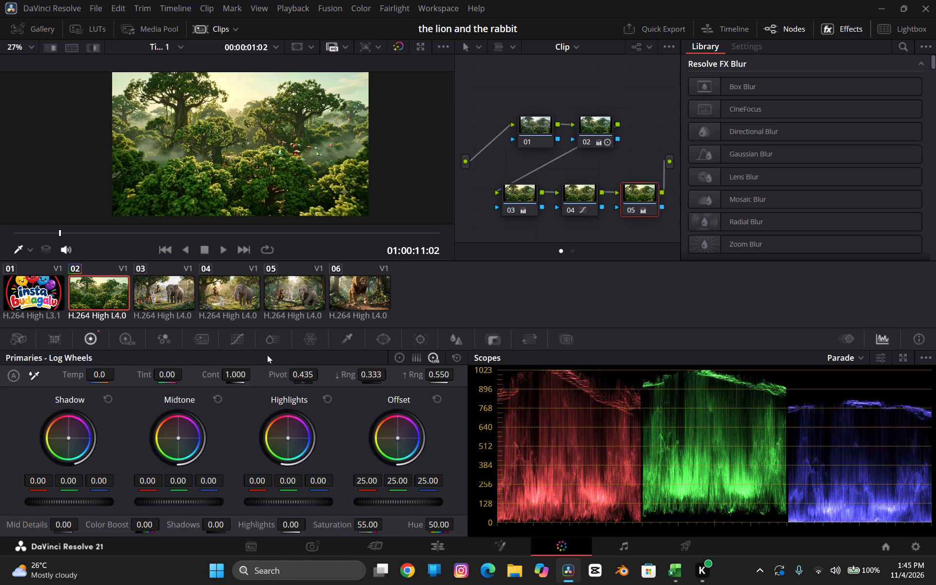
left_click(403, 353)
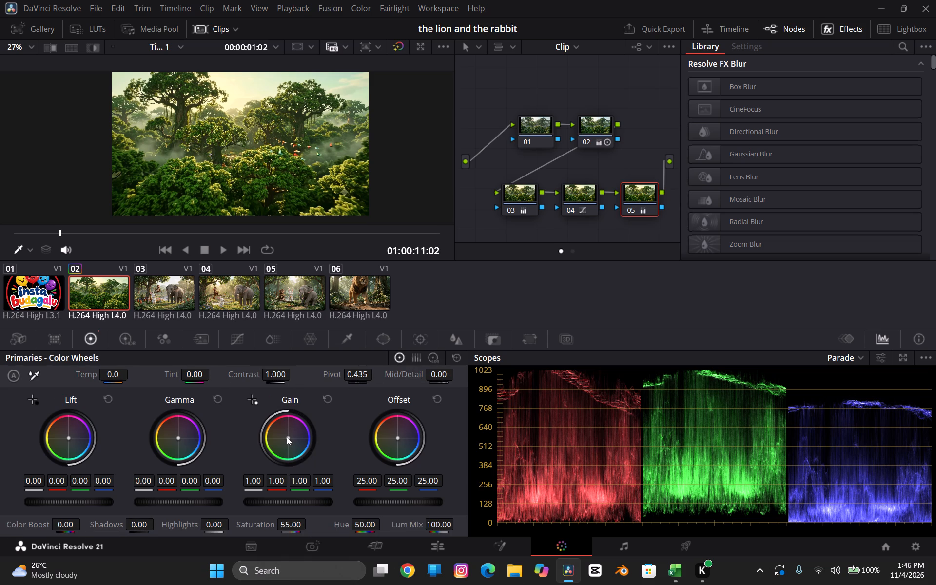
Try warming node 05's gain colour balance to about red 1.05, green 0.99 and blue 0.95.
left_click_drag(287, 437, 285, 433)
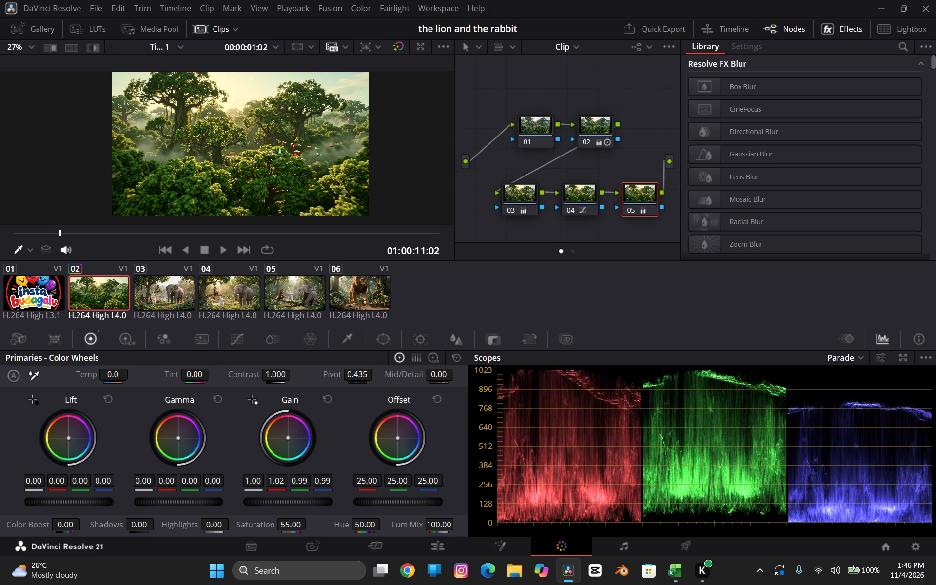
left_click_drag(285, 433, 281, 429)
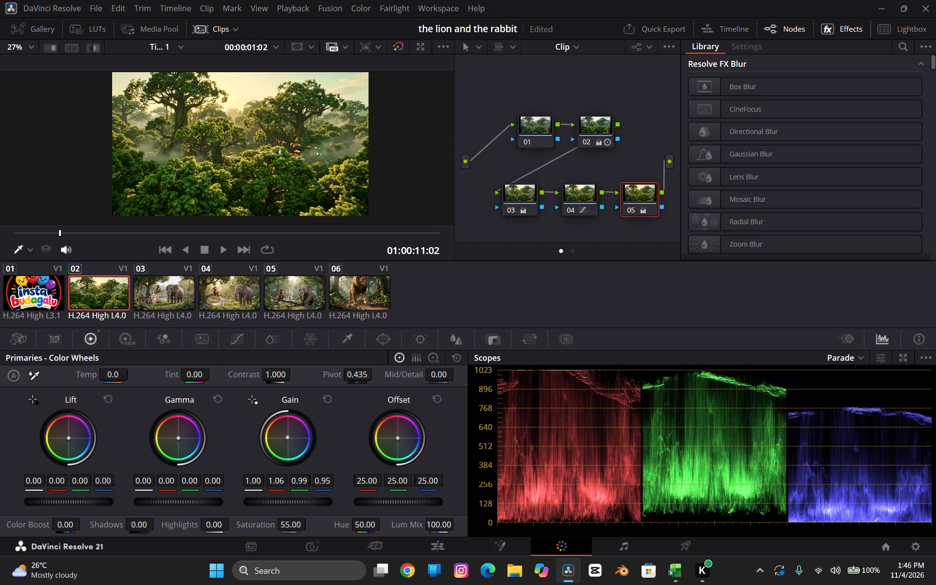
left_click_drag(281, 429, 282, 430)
Play clip 02 full screen to review the warmer gain, and return to the grading workspace.
key("ctrl+f")
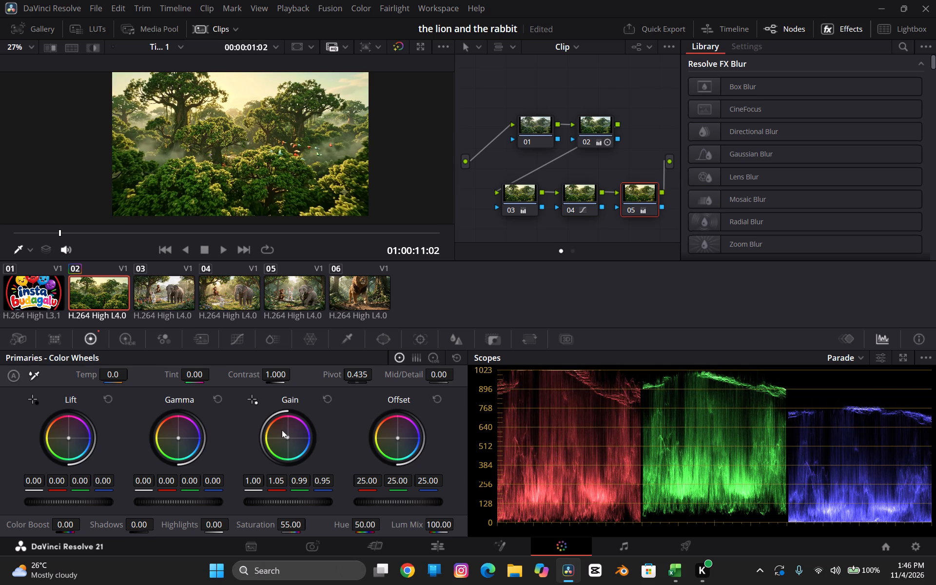
key("n")
key("space")
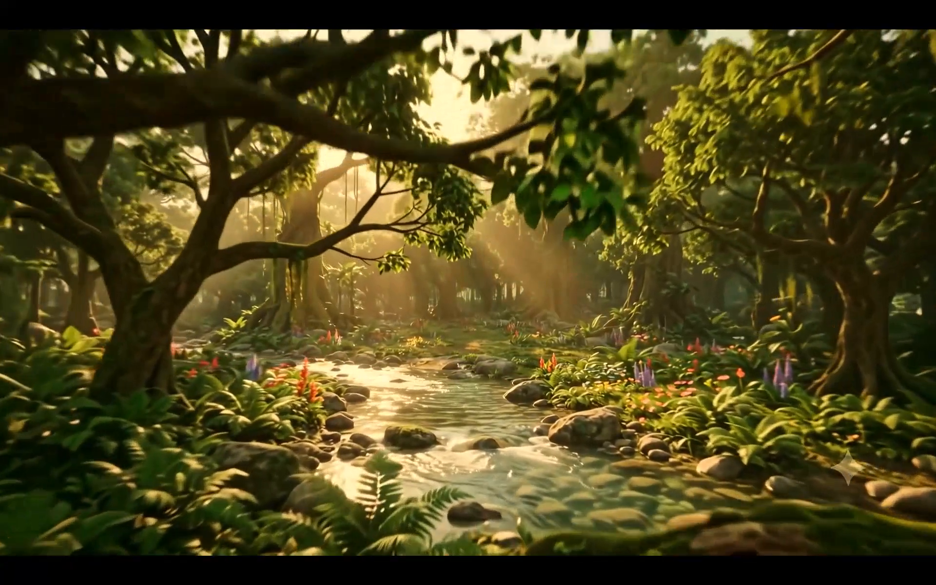
key("ctrl+f")
Reset node 05's gain colour balance and shift it cooler, to about red 0.94, green 1.01 and blue 1.05.
double_click(287, 437)
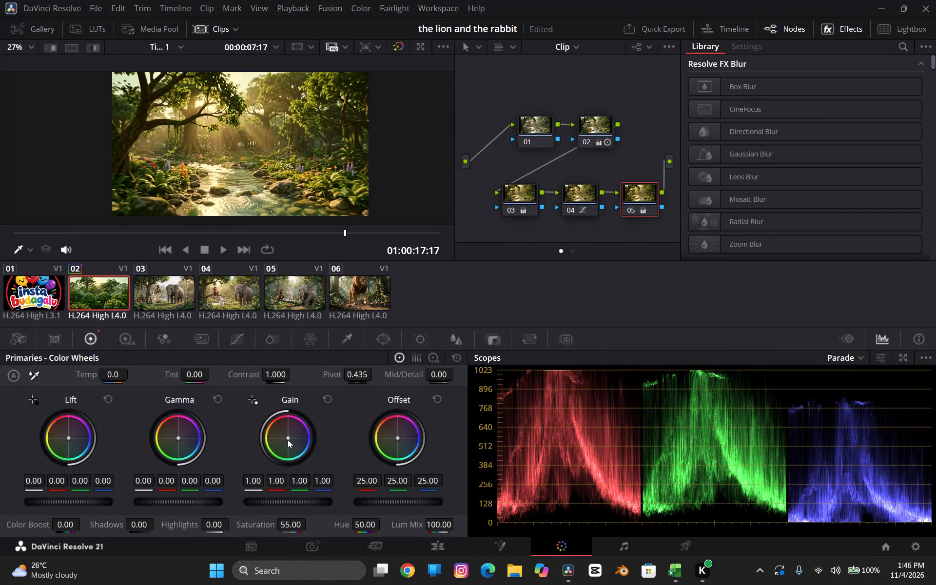
left_click_drag(290, 438, 293, 444)
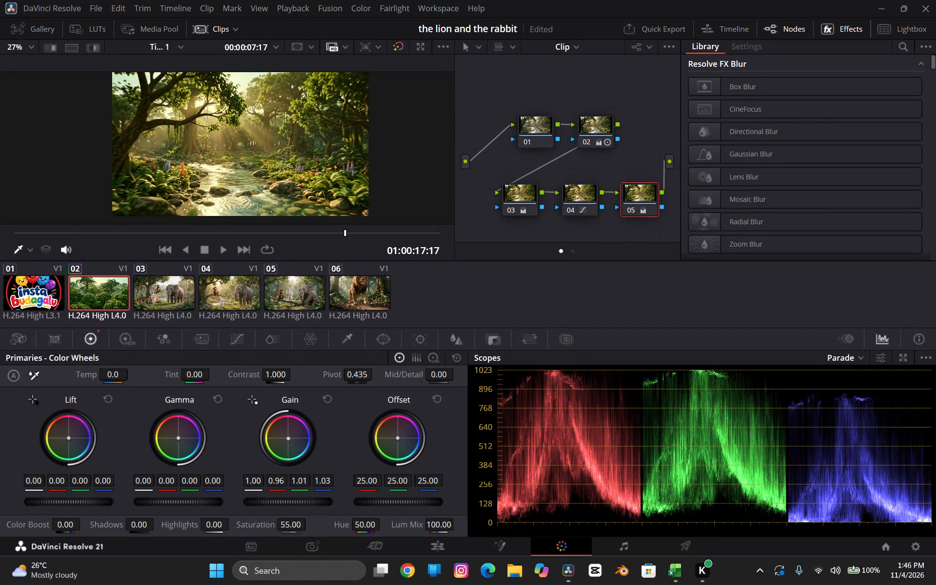
left_click_drag(293, 444, 295, 446)
left_click(288, 438)
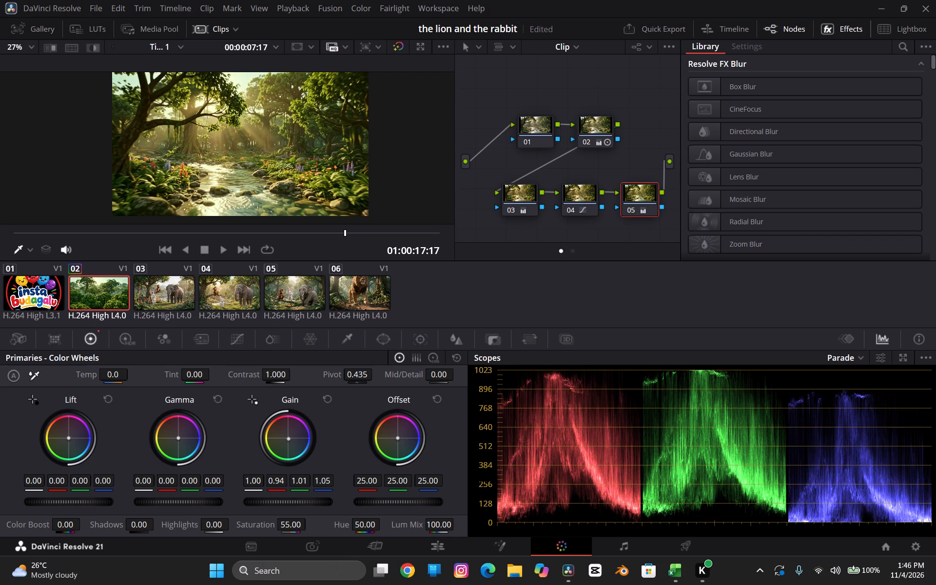
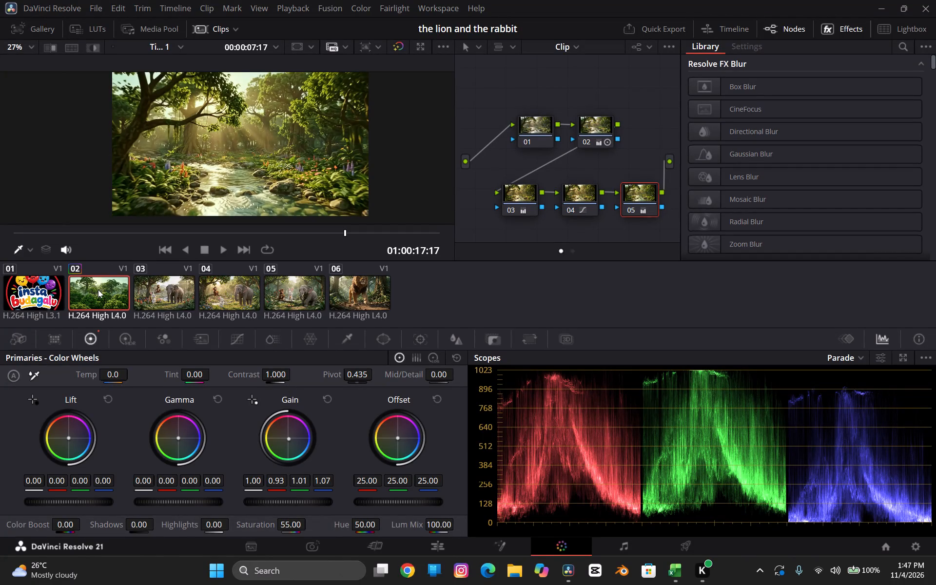
Copy clip 02's full node grade and paste it onto clips 06, 05, 04 and 03.
key("ctrl+c")
left_click_drag(142, 292, 376, 295, "shift")
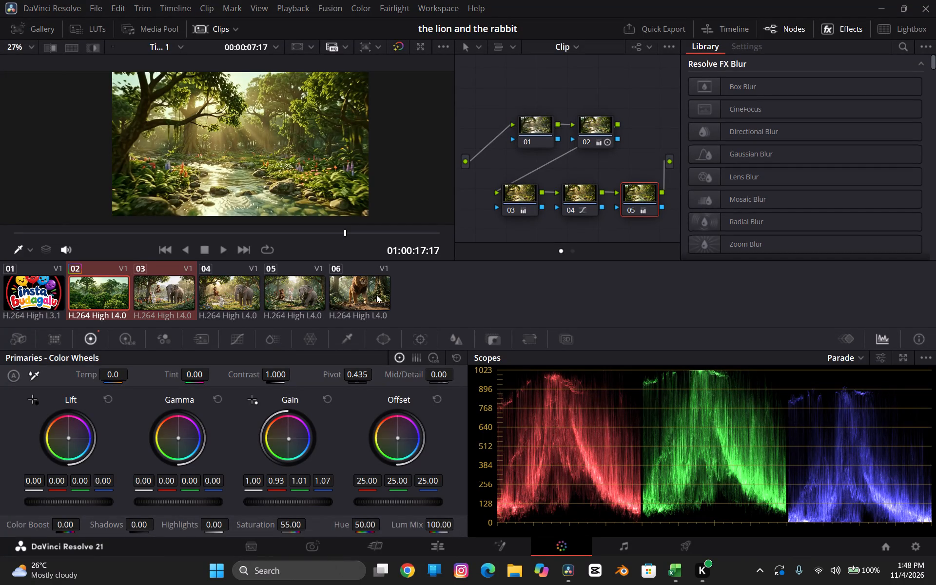
triple_click(409, 295, "shift")
left_click(409, 295)
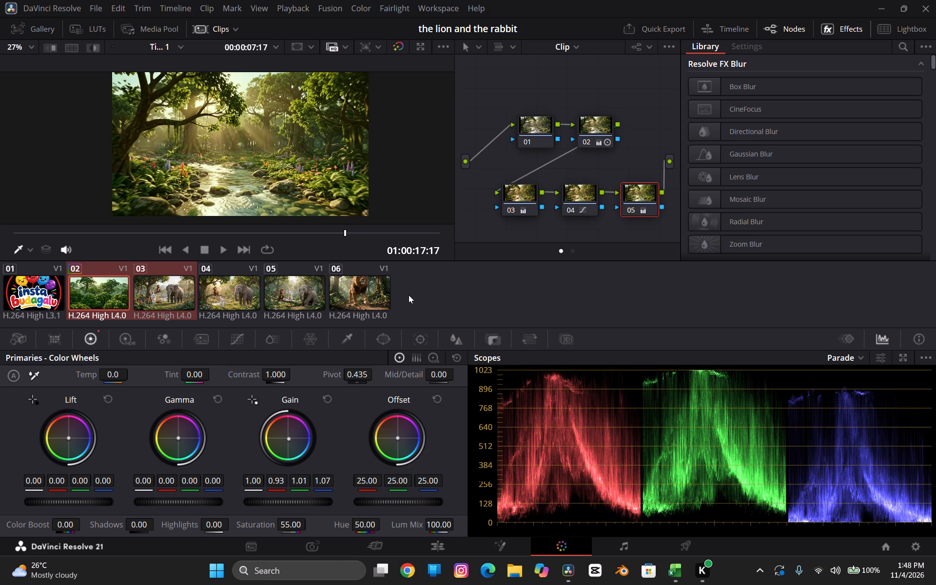
triple_click(409, 295)
left_click_drag(409, 295, 409, 289)
left_click(377, 292)
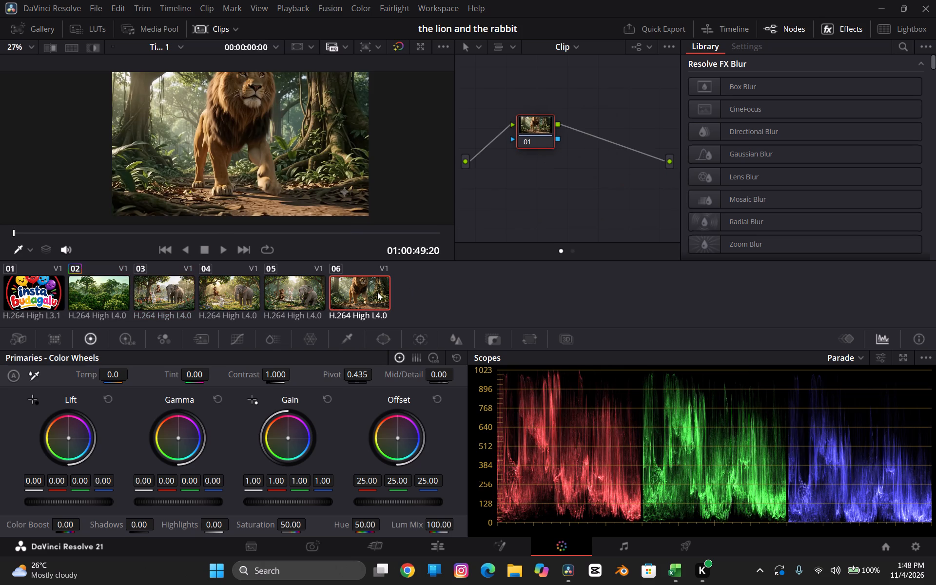
key("ctrl+v")
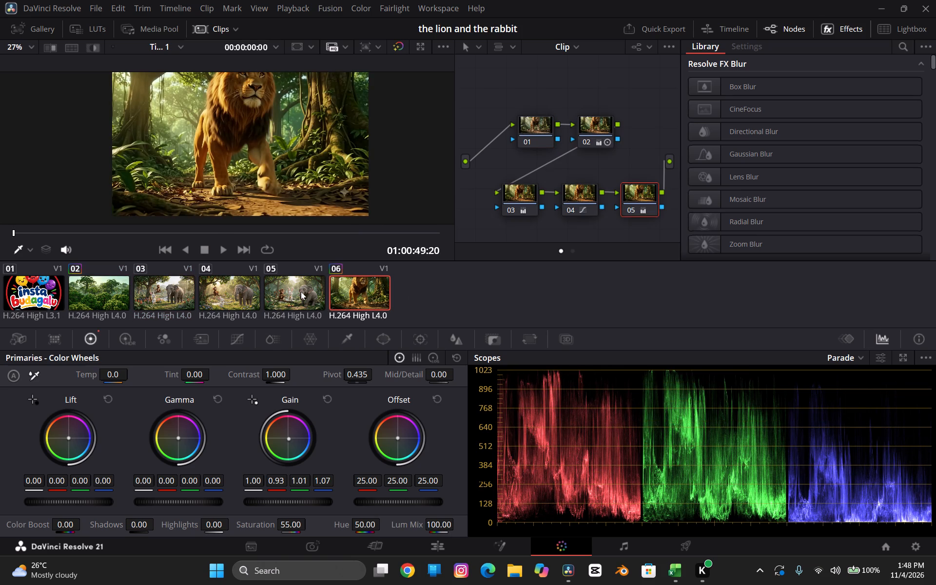
left_click(301, 292)
key("ctrl+v")
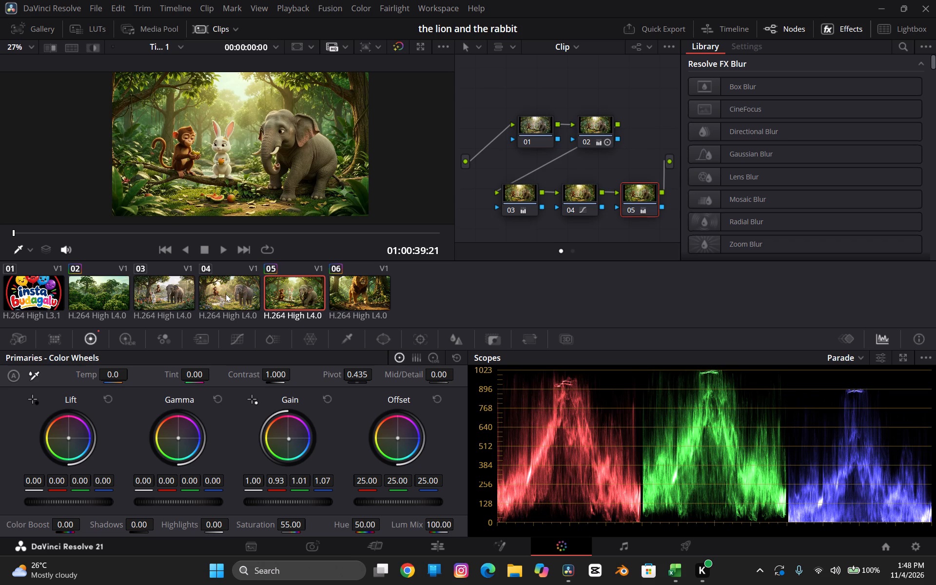
left_click(226, 294)
key("ctrl+v")
left_click(175, 297)
key("ctrl+v")
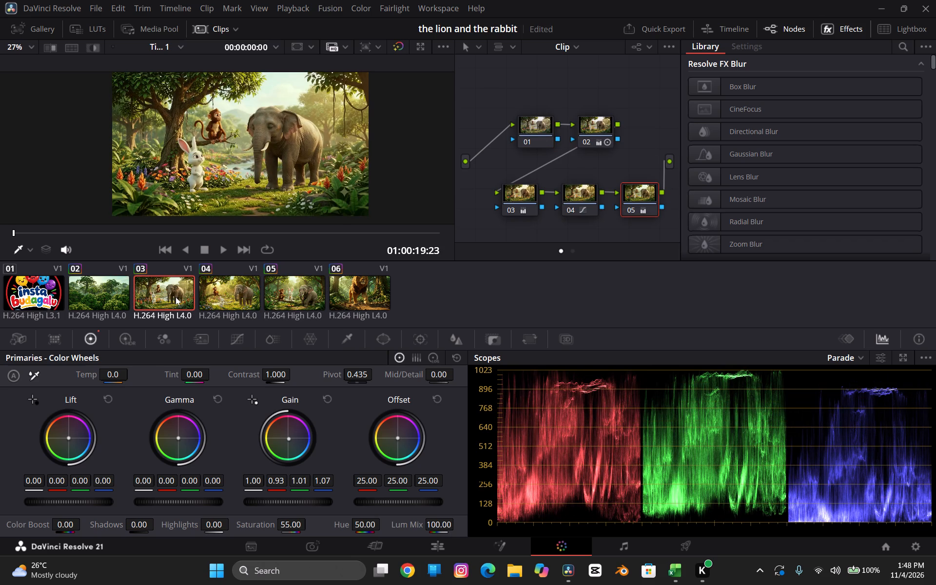
Play the timeline full screen from the start of clip 03 to review the pasted grade.
key("ctrl+f")
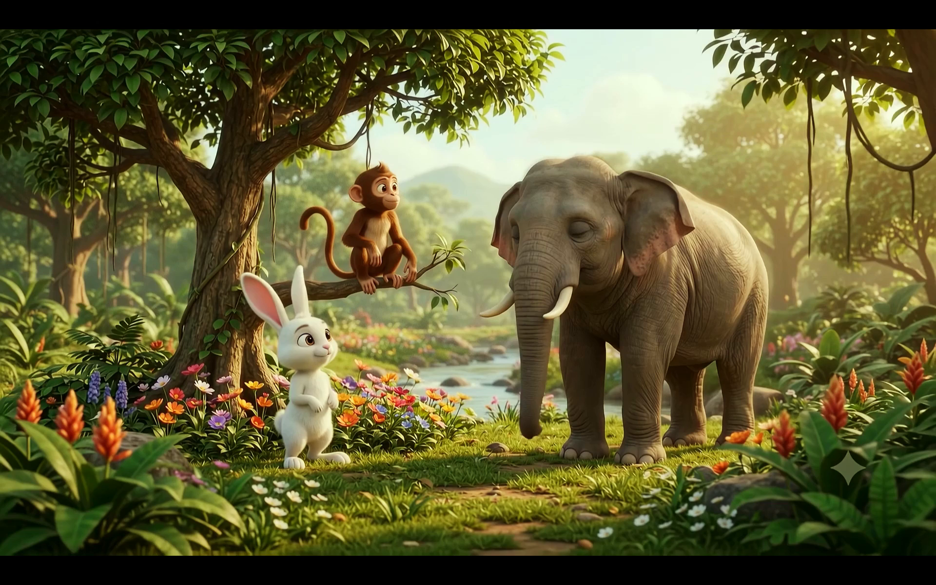
key("space")
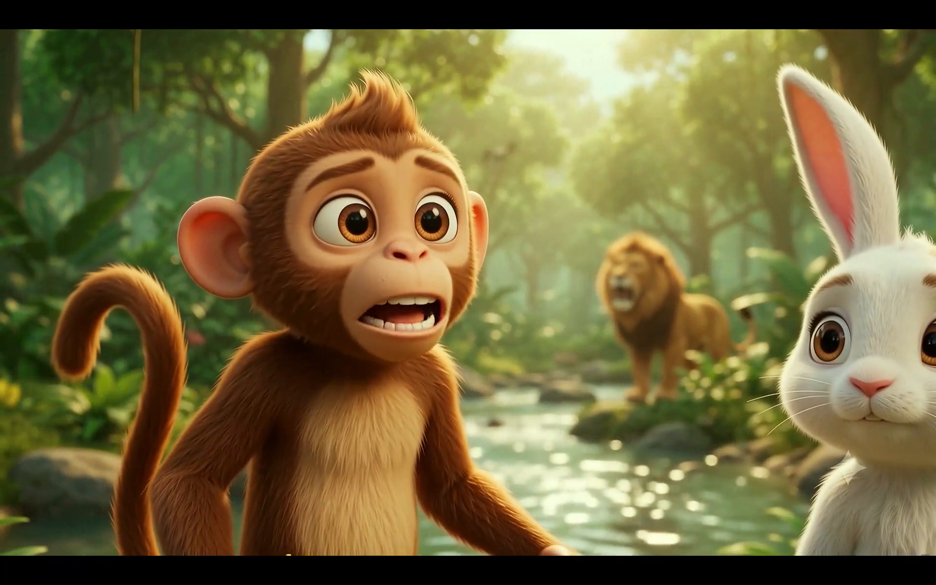
type("v")
key("space")
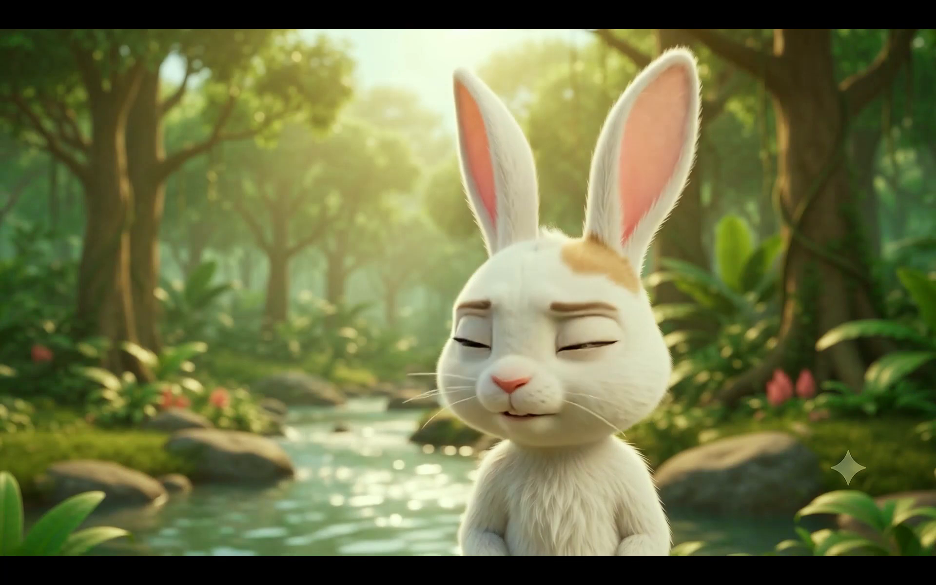